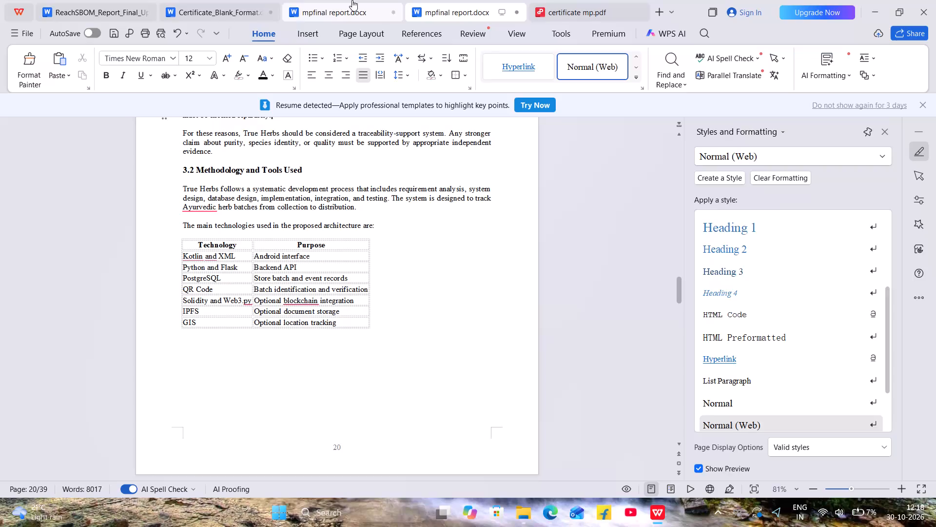
Review the True Herbs report from section 3.2 Methodology and Tools Used through section 3.7 System Integration.
scroll(171, 322, up, 3)
scroll(301, 313, down, 4)
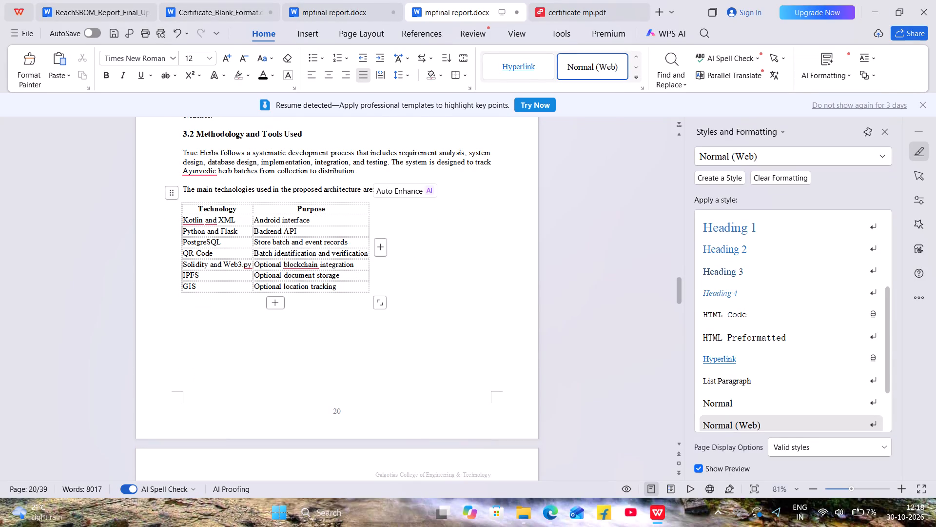
scroll(343, 286, down, 9)
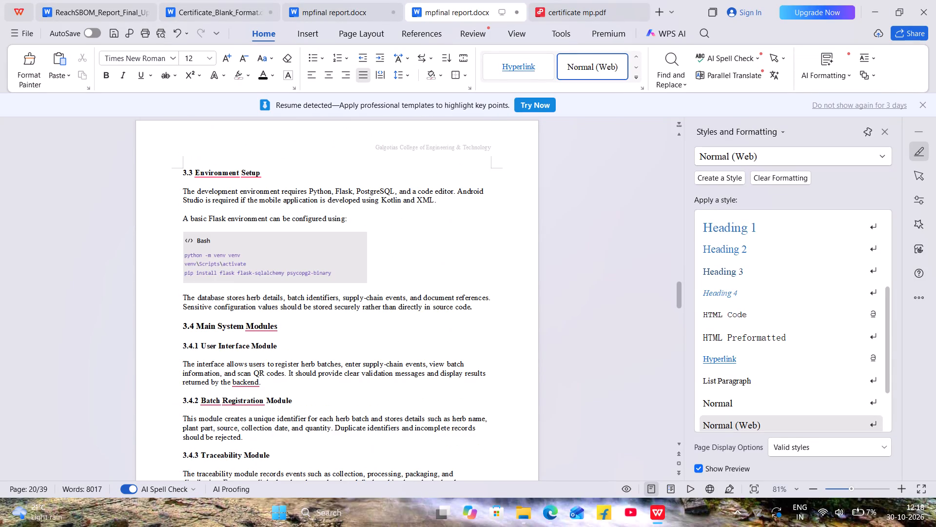
scroll(343, 285, down, 1)
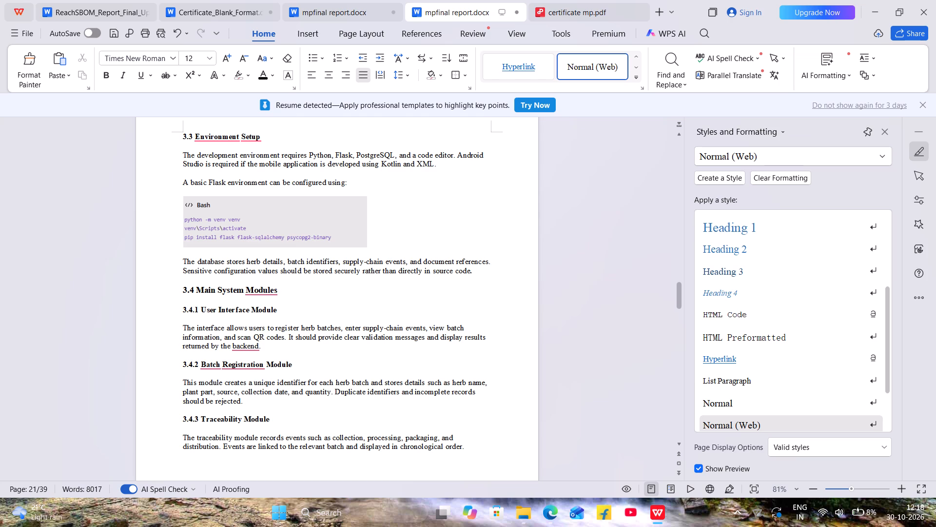
scroll(293, 222, down, 14)
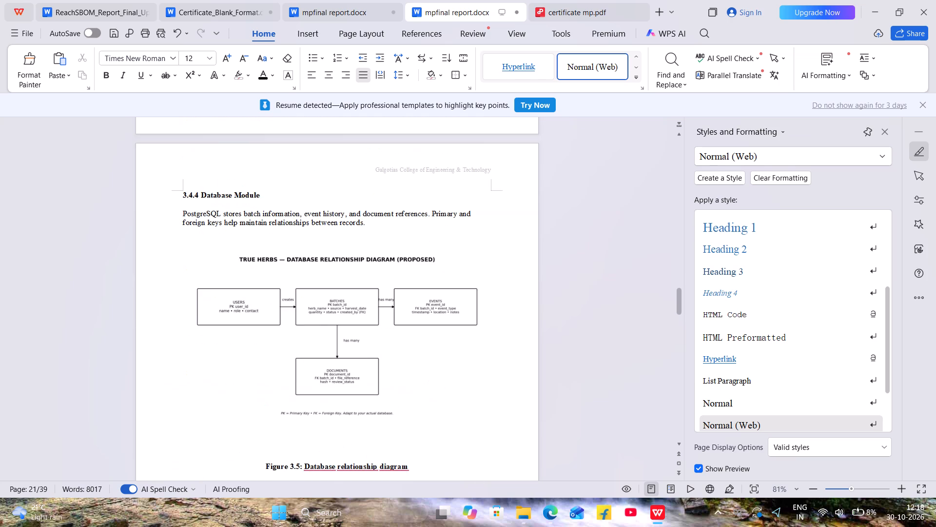
scroll(293, 222, down, 17)
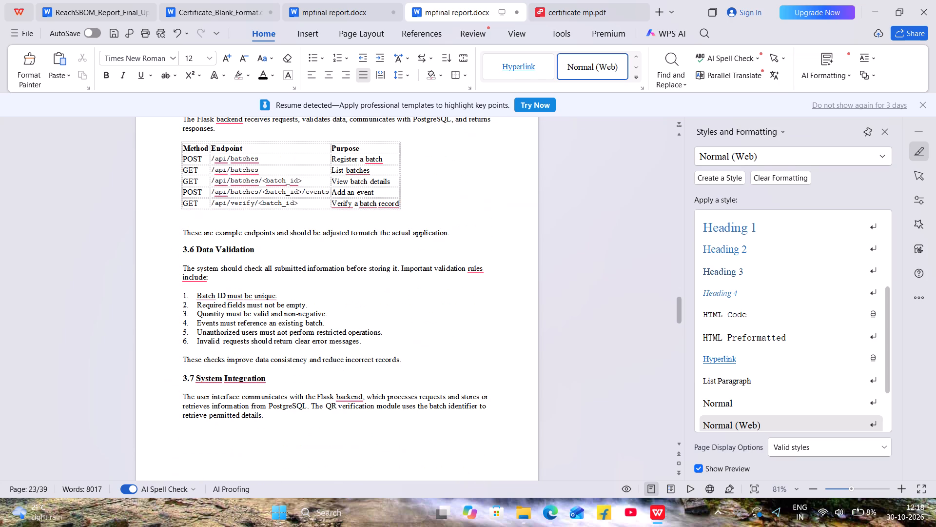
scroll(294, 221, up, 1)
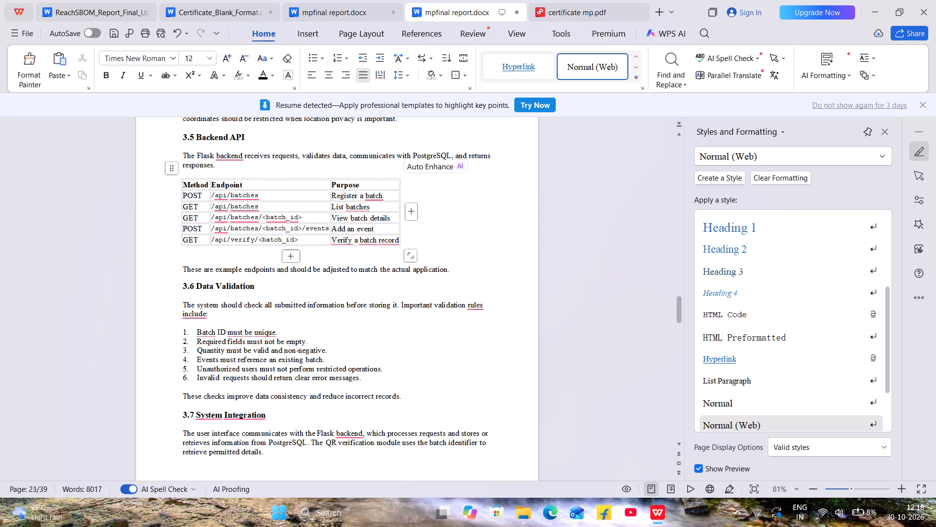
scroll(341, 231, down, 7)
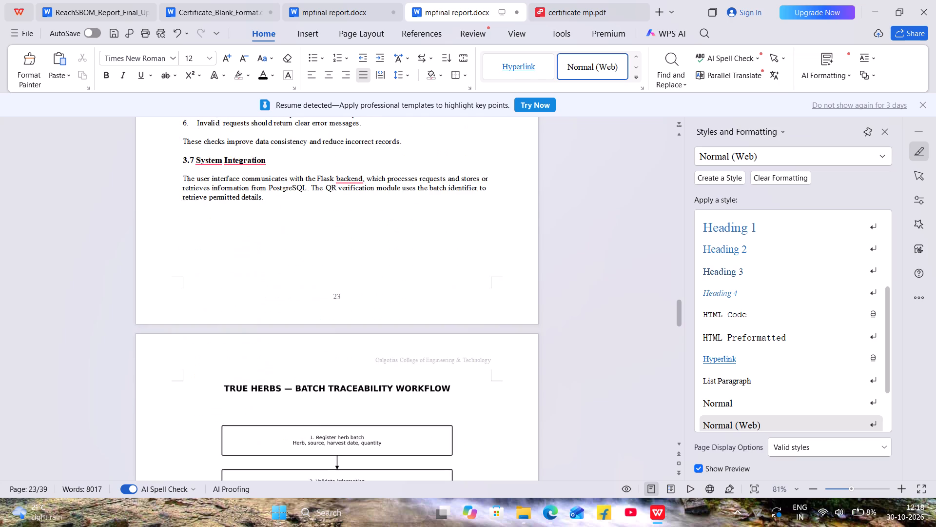
Review the report from Figure 3.6 and section 3.8 Testing Strategy through Chapter 4's batch registration and event tracking sections.
scroll(341, 232, down, 17)
scroll(341, 232, up, 4)
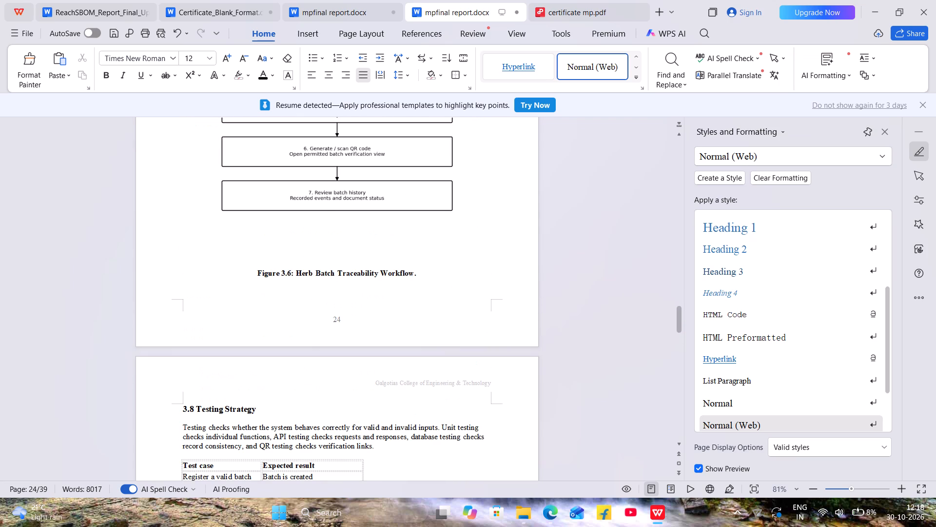
scroll(349, 236, up, 1)
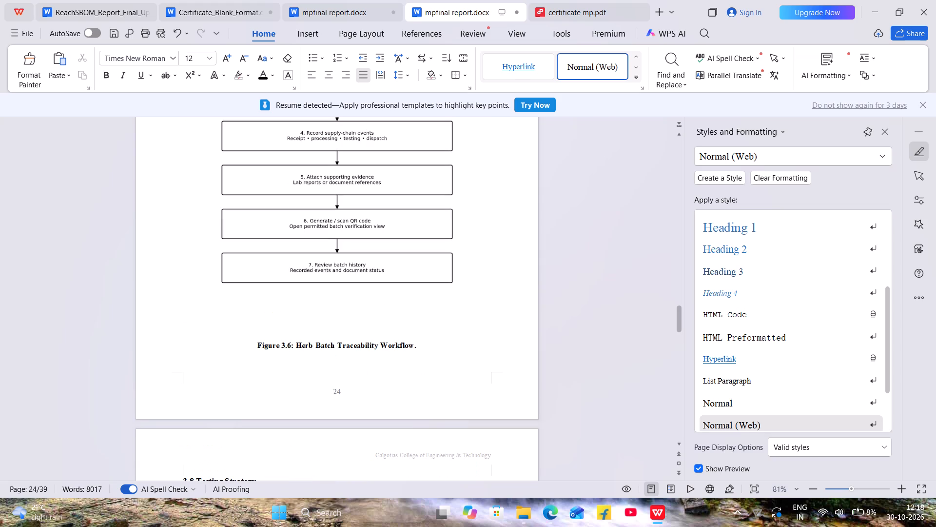
scroll(234, 221, up, 3)
scroll(323, 204, down, 13)
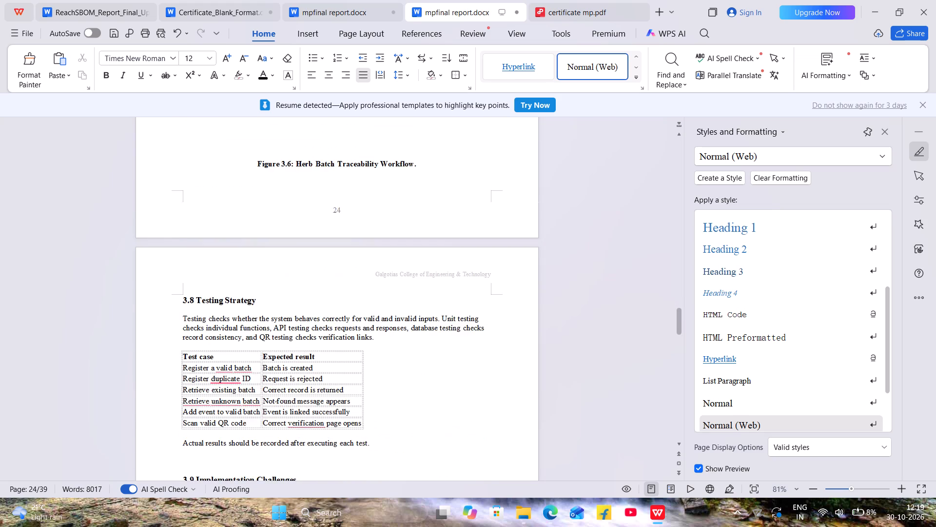
scroll(323, 204, down, 11)
scroll(316, 209, down, 17)
scroll(316, 209, down, 4)
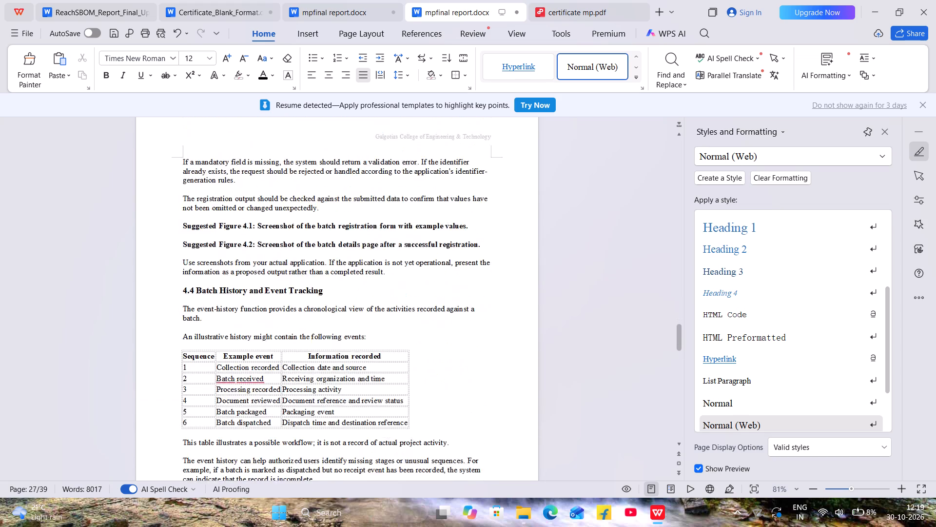
scroll(316, 209, up, 16)
scroll(346, 265, down, 1)
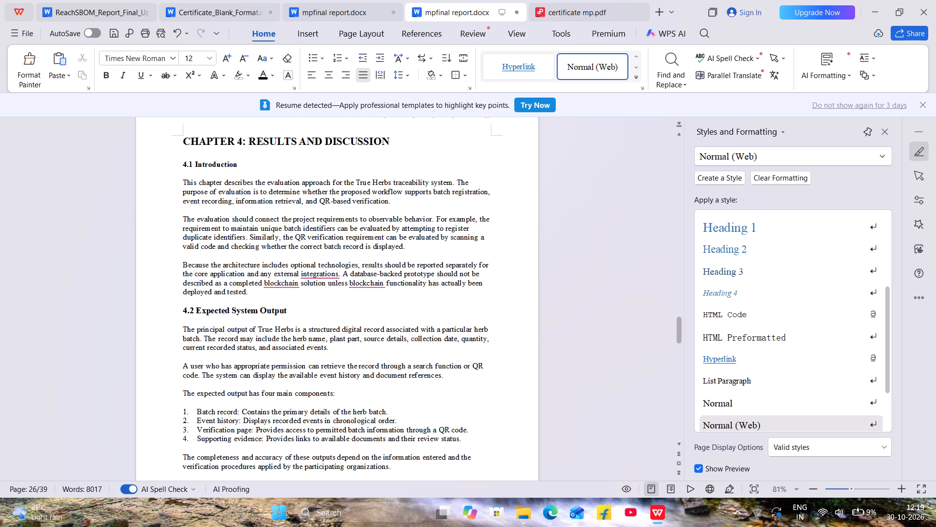
scroll(406, 389, down, 2)
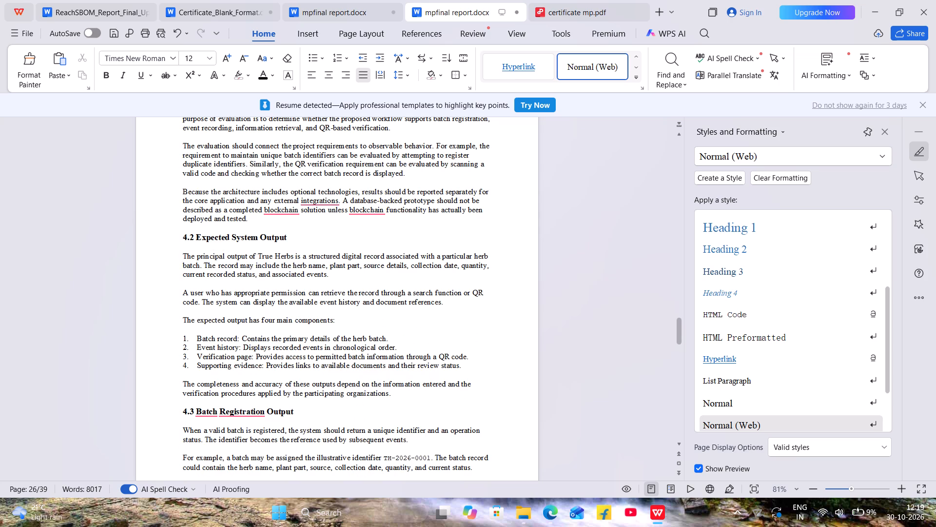
Insert an empty paragraph after the last paragraph of section 4.2 Expected System Output, before heading 4.3.
click(405, 394)
key(Return)
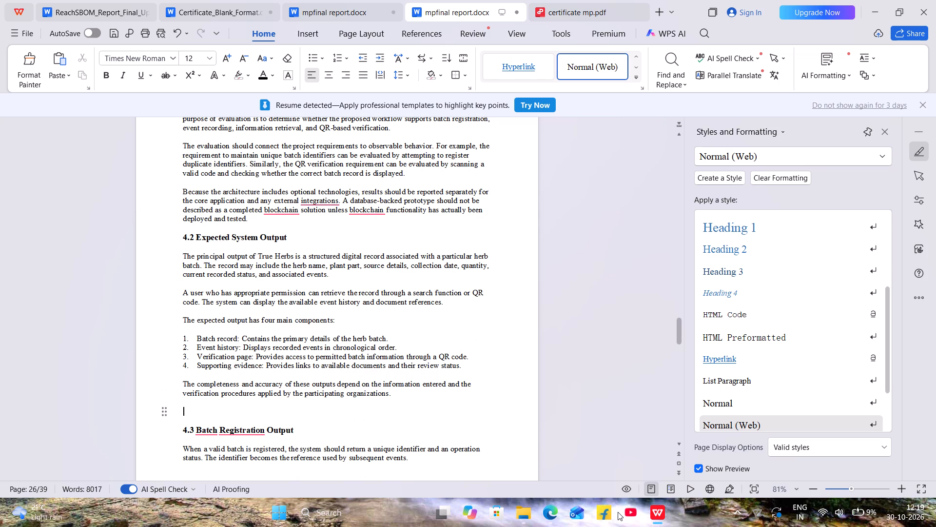
Open the Windows search.
click(405, 506)
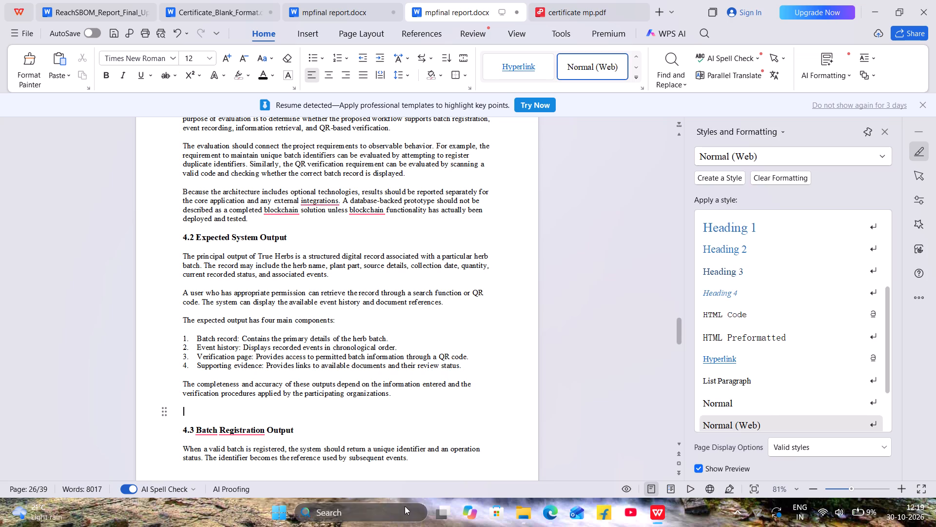
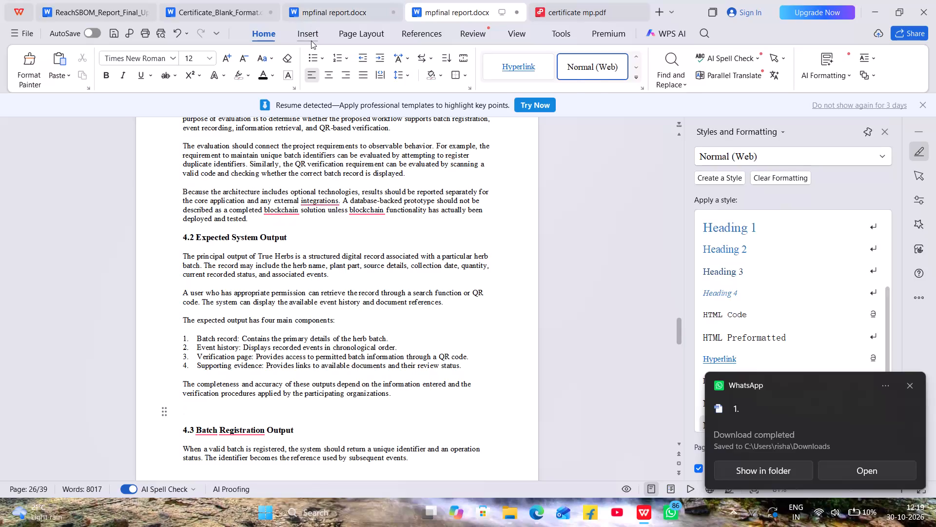
Start inserting a picture from the computer on the empty line between section 4.2 Expected System Output and section 4.3.
click(311, 41)
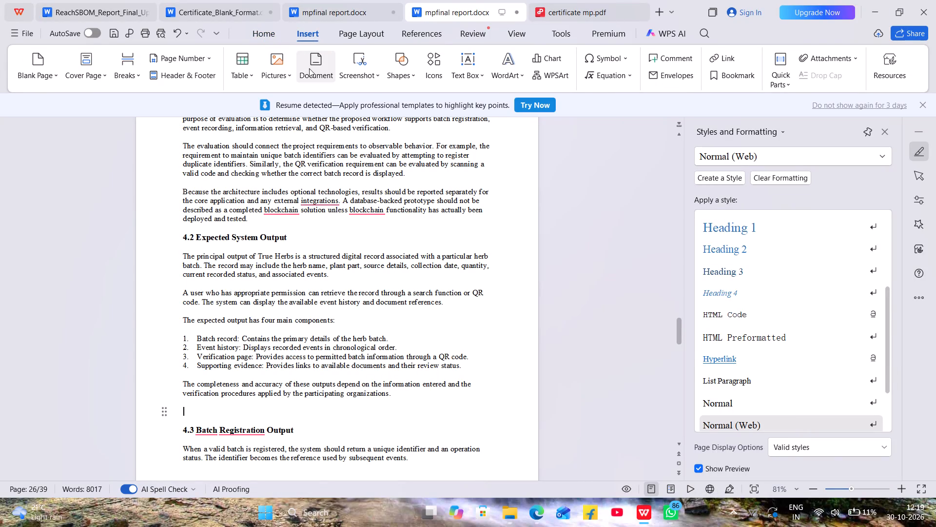
click(279, 63)
click(311, 97)
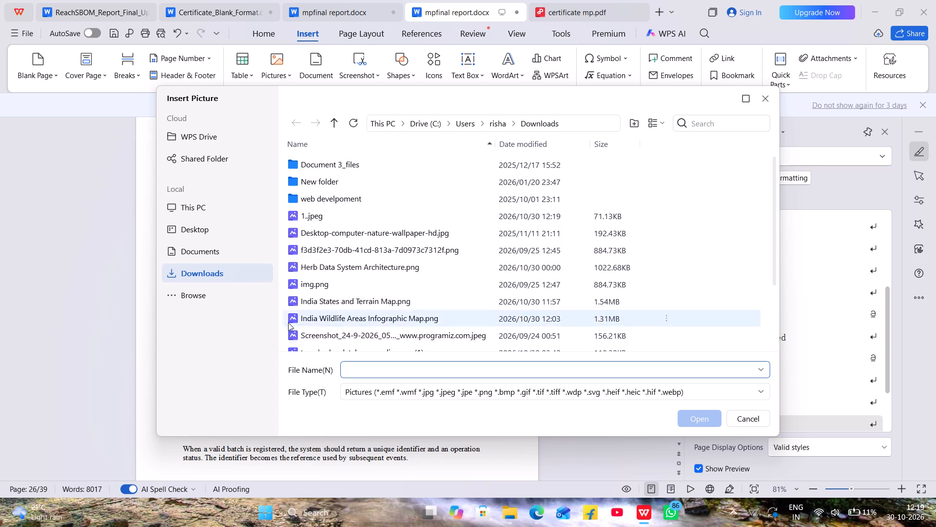
Insert the picture named "1." from the Downloads folder above the 4.3 Batch Registration Output heading.
click(229, 258)
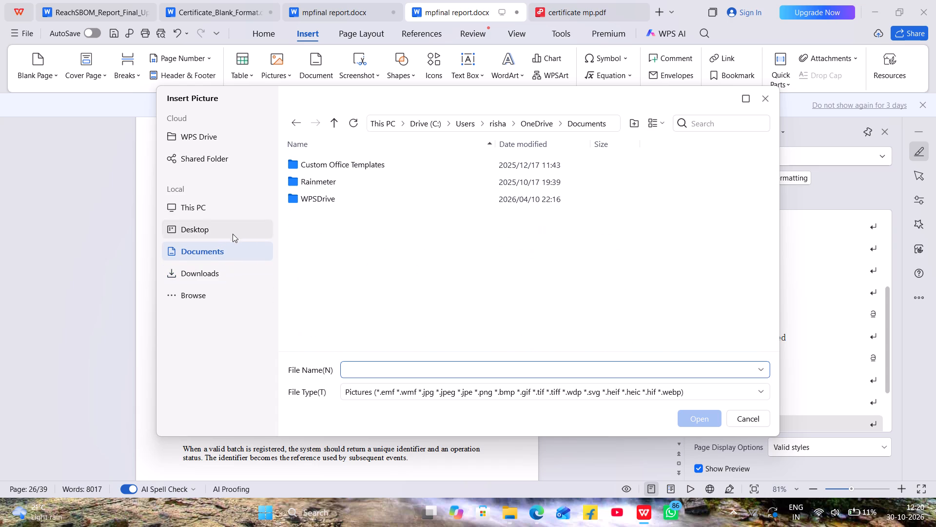
click(233, 231)
click(232, 212)
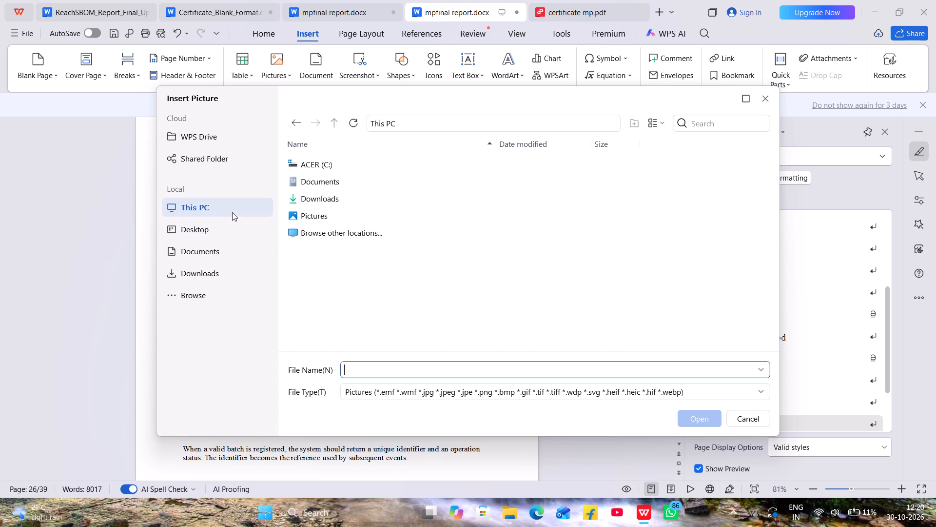
click(226, 288)
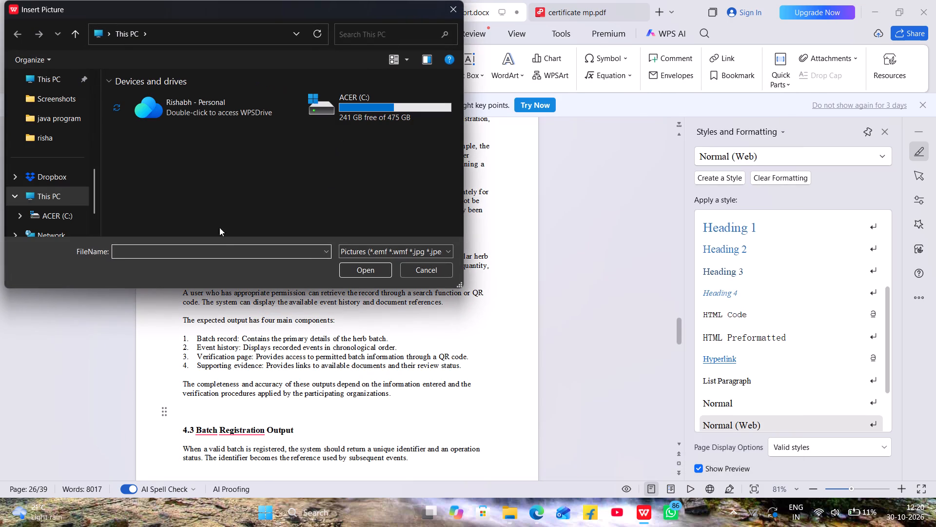
key(1)
key(period)
click(345, 277)
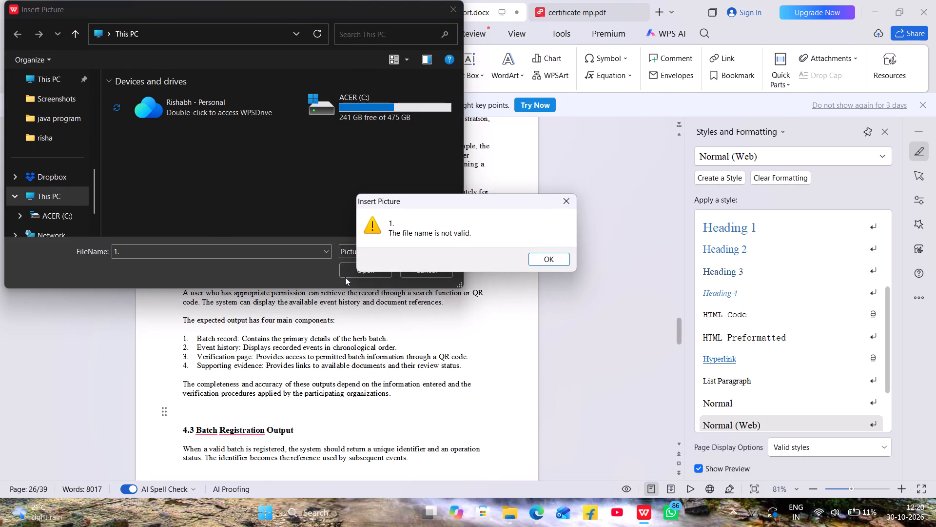
click(524, 260)
double_click(334, 114)
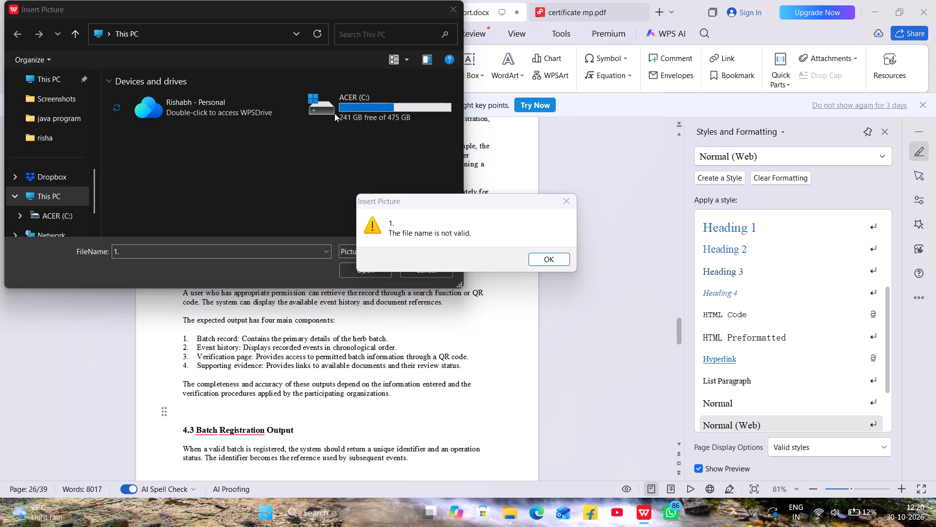
click(558, 199)
scroll(89, 193, down, 1)
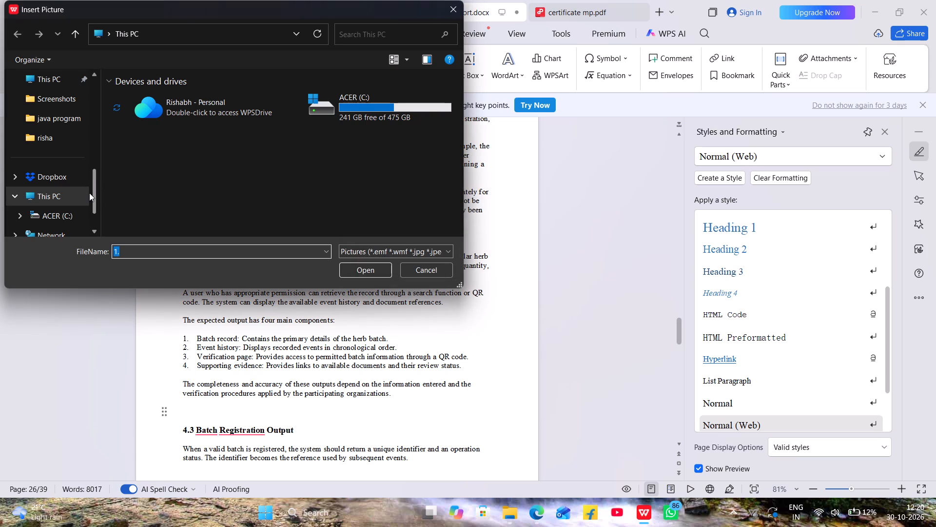
scroll(68, 137, up, 3)
click(73, 122)
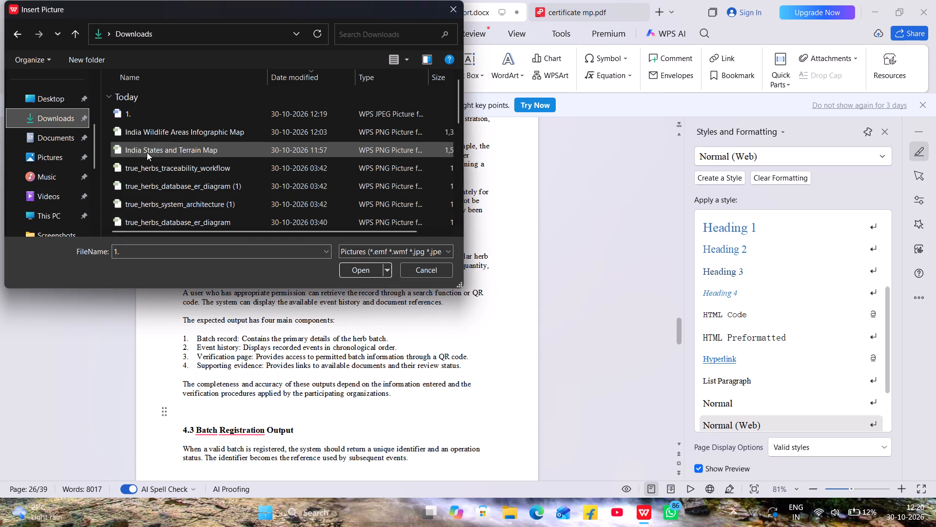
click(152, 108)
click(342, 264)
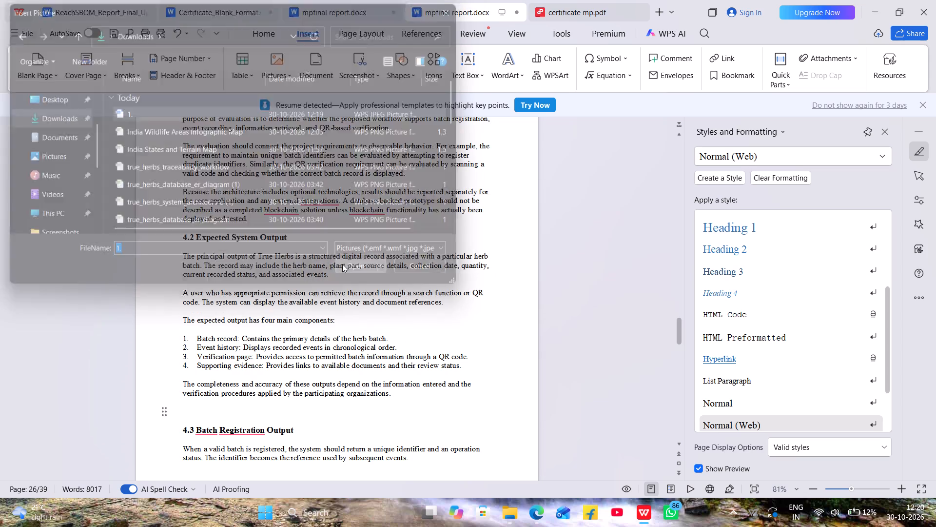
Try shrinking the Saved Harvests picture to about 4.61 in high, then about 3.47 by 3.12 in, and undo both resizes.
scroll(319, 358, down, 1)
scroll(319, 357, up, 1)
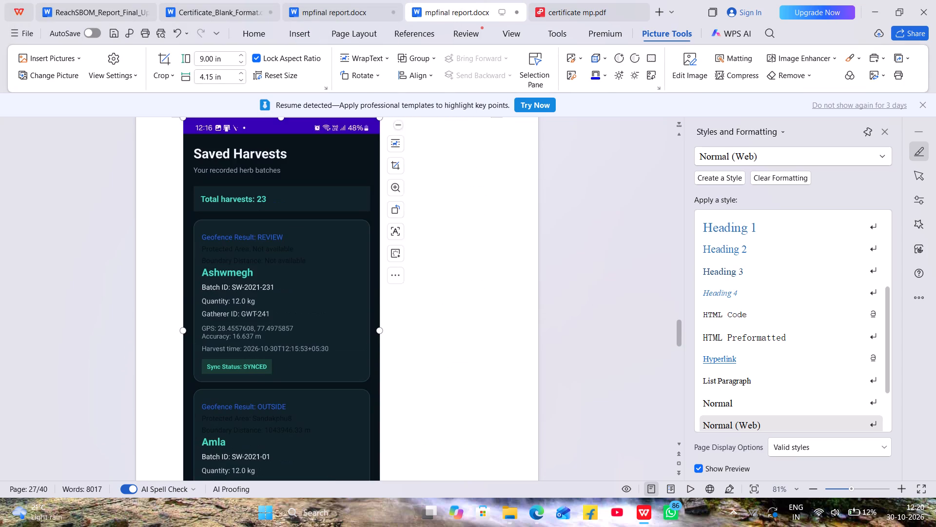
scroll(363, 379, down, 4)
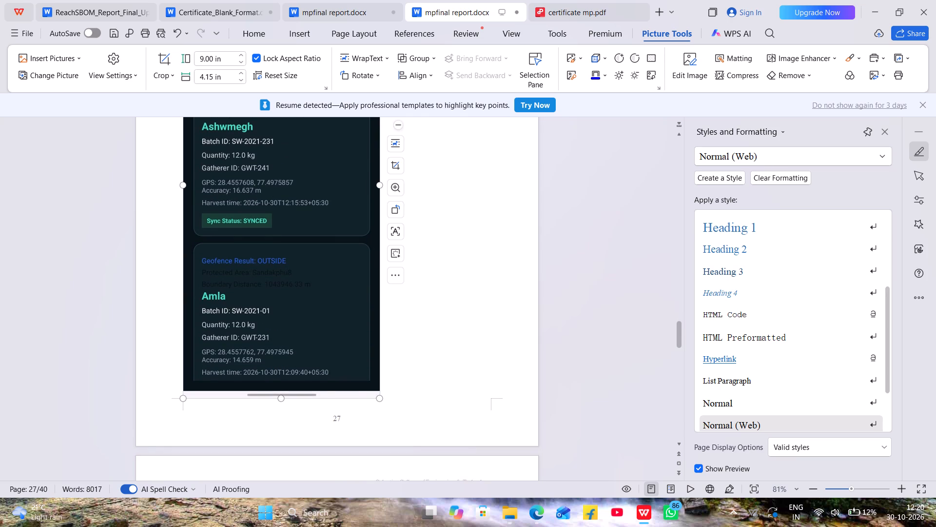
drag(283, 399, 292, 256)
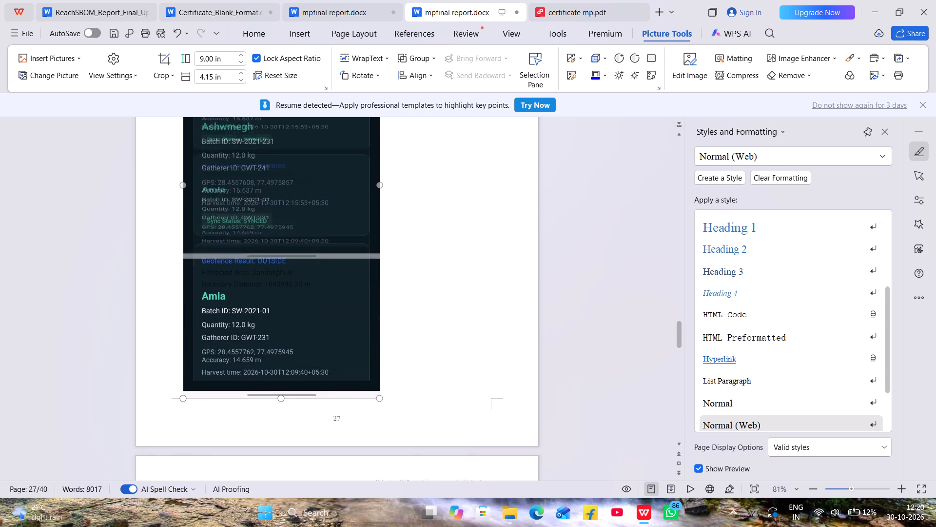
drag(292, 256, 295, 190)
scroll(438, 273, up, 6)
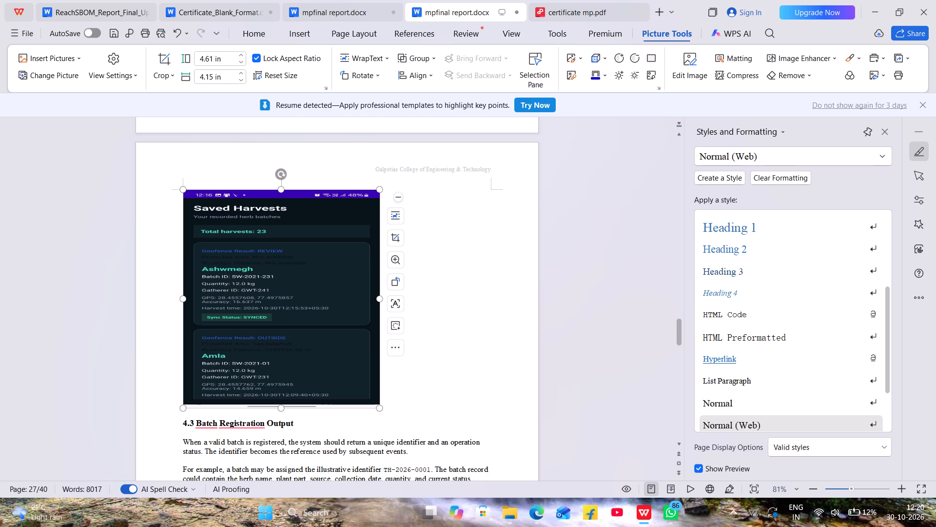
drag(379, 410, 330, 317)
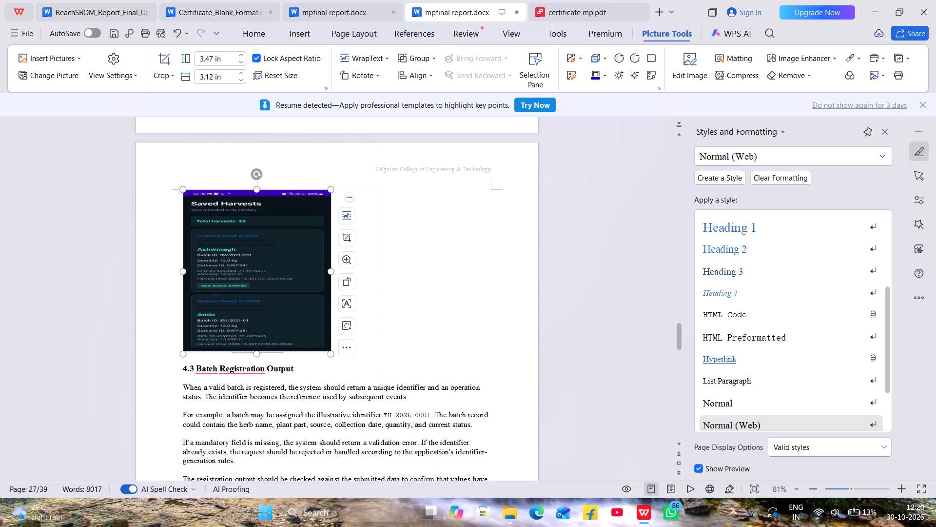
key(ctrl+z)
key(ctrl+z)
Shrink the Saved Harvests picture proportionally to about 6.17 in high and 2.85 in wide.
scroll(386, 448, down, 2)
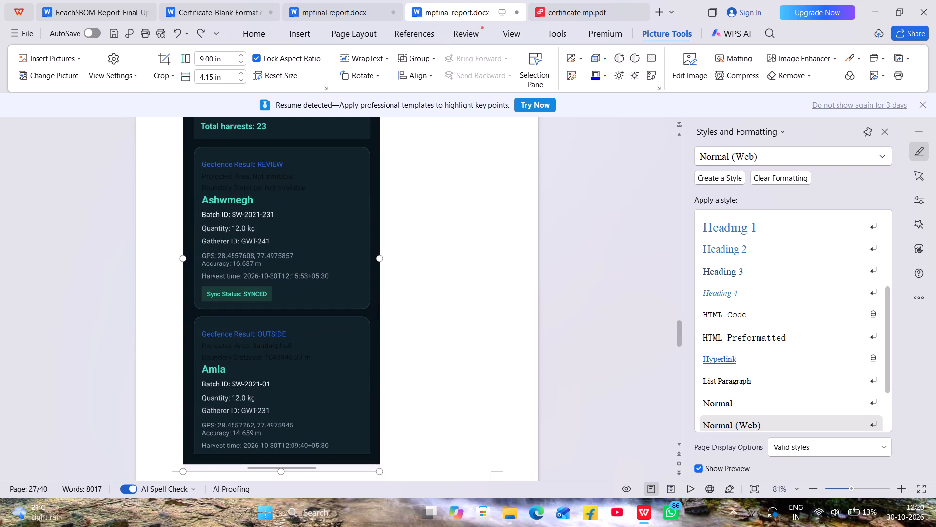
drag(378, 472, 359, 383)
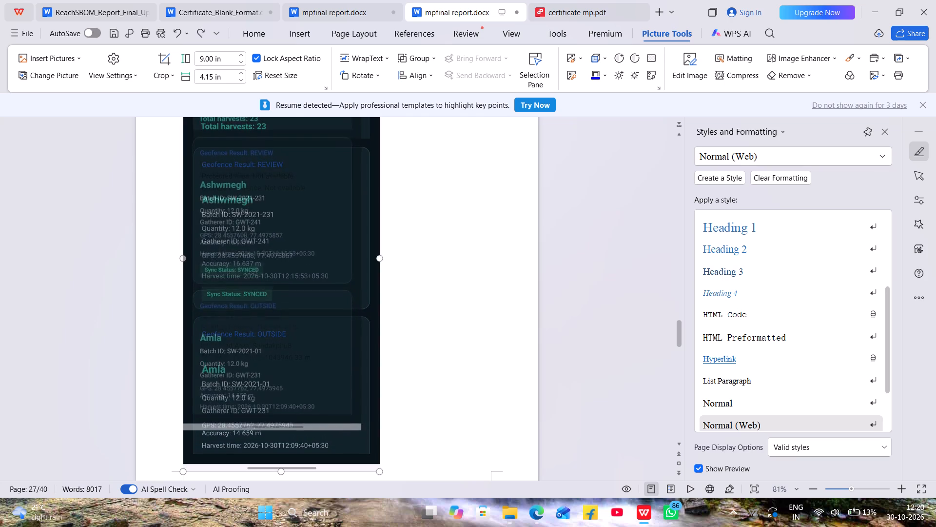
drag(359, 383, 316, 194)
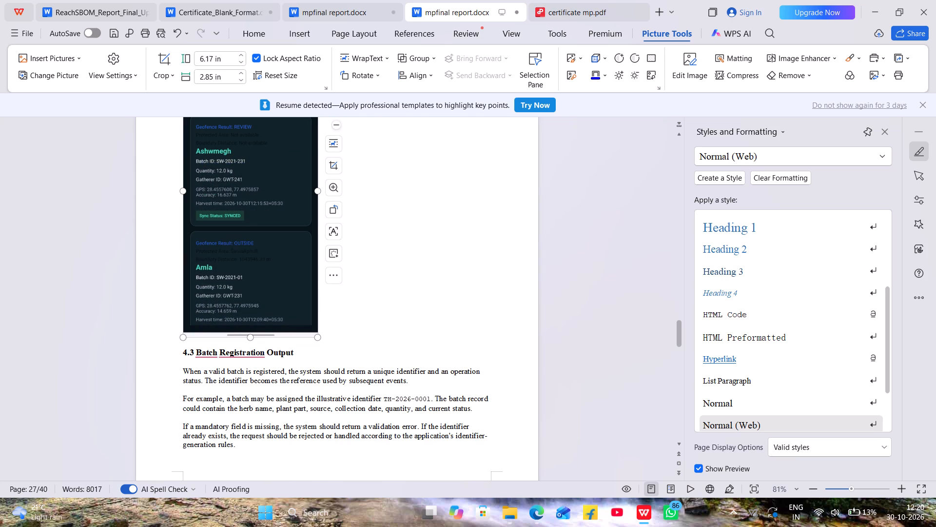
Add the caption "Figure 4.2 showing that the data has been stored in our data base" on a new line below the Saved Harvests picture.
scroll(303, 278, up, 3)
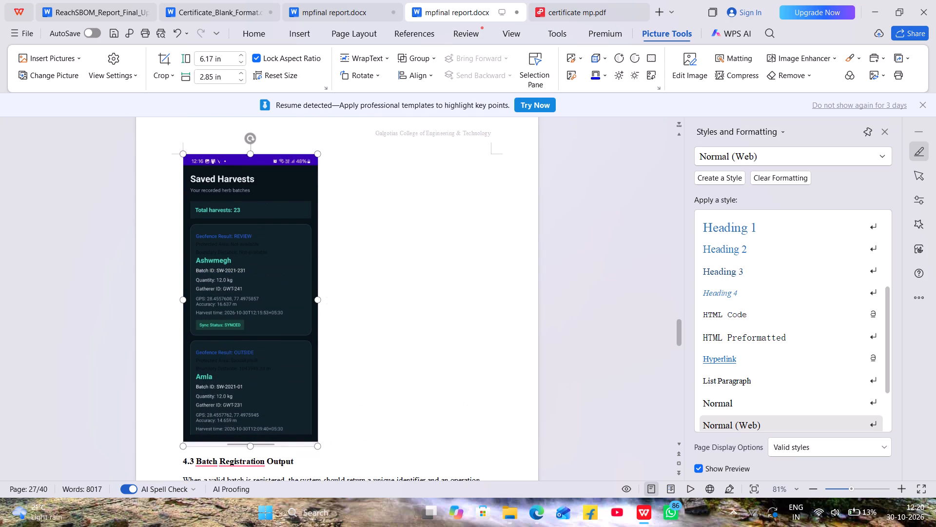
scroll(370, 345, down, 1)
scroll(373, 367, up, 4)
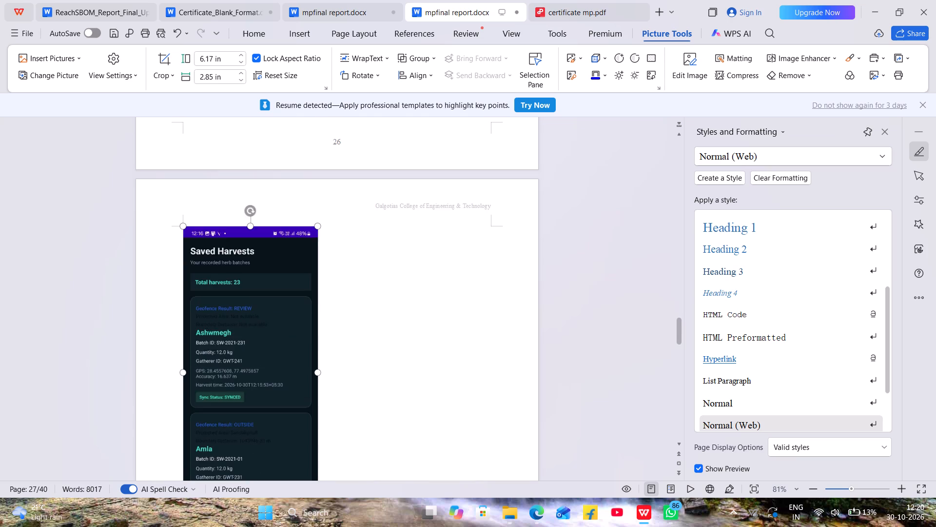
scroll(373, 367, up, 8)
scroll(373, 367, down, 13)
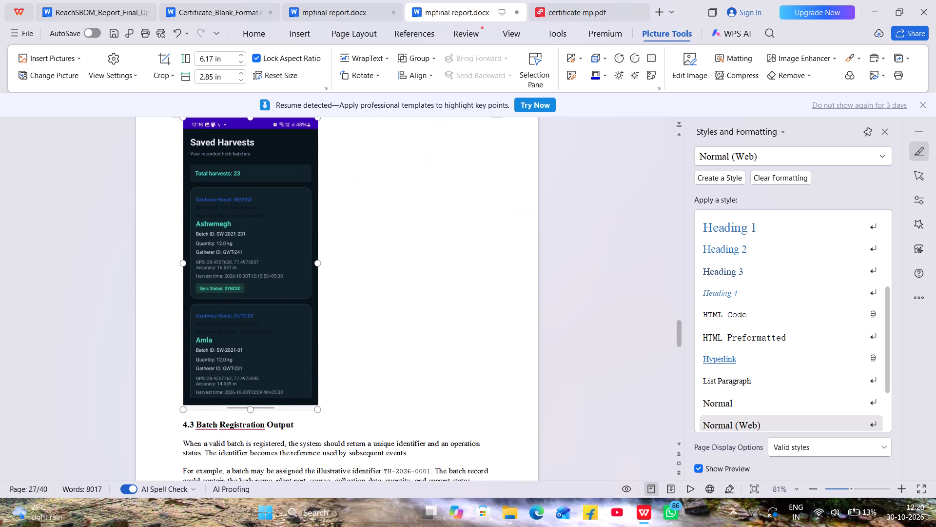
click(373, 367)
key(Return)
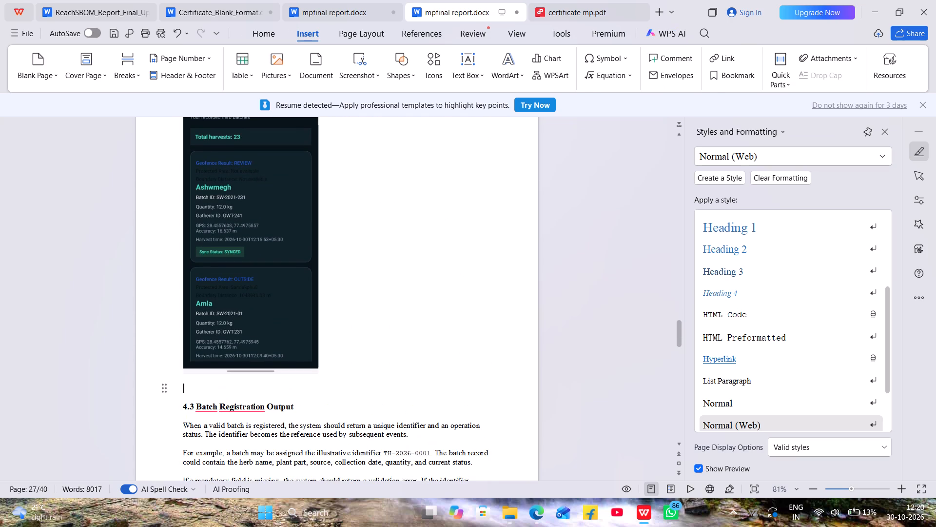
key(shift+f)
key(i)
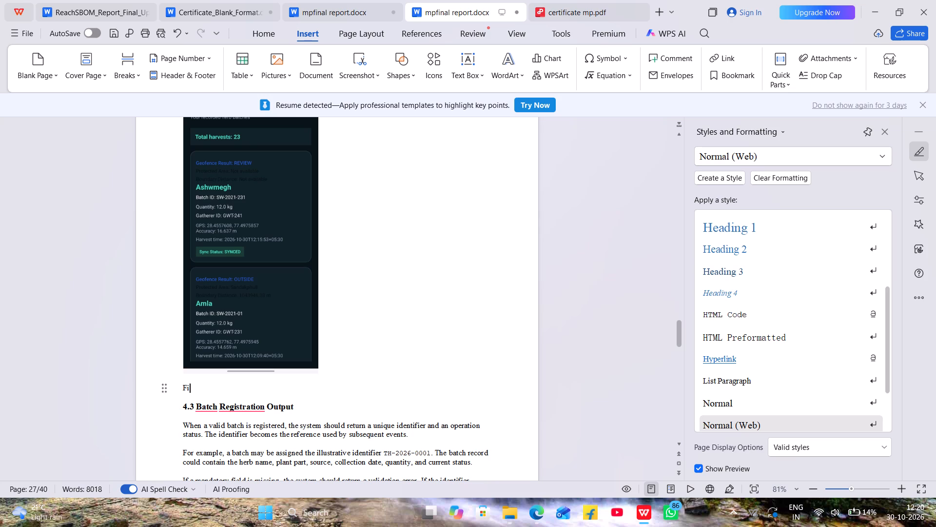
key(g)
key(u)
key(r)
key(e)
key(space)
key(4)
key(period)
key(2)
key(space)
key(s)
key(h)
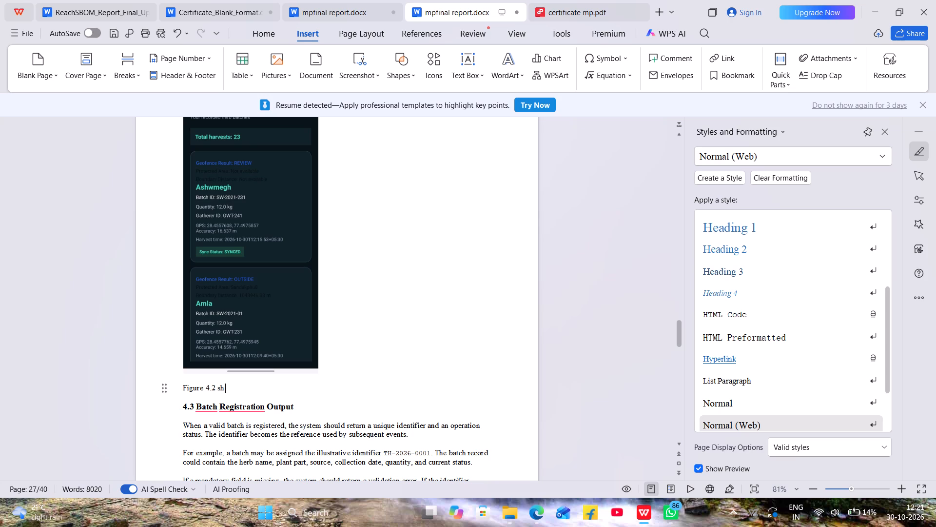
key(o)
key(w)
key(i)
key(n)
key(g)
key(space)
key(t)
key(h)
key(a)
key(t)
key(space)
key(t)
key(h)
key(e)
key(space)
key(d)
key(a)
key(t)
key(a)
key(space)
key(h)
key(a)
key(s)
key(space)
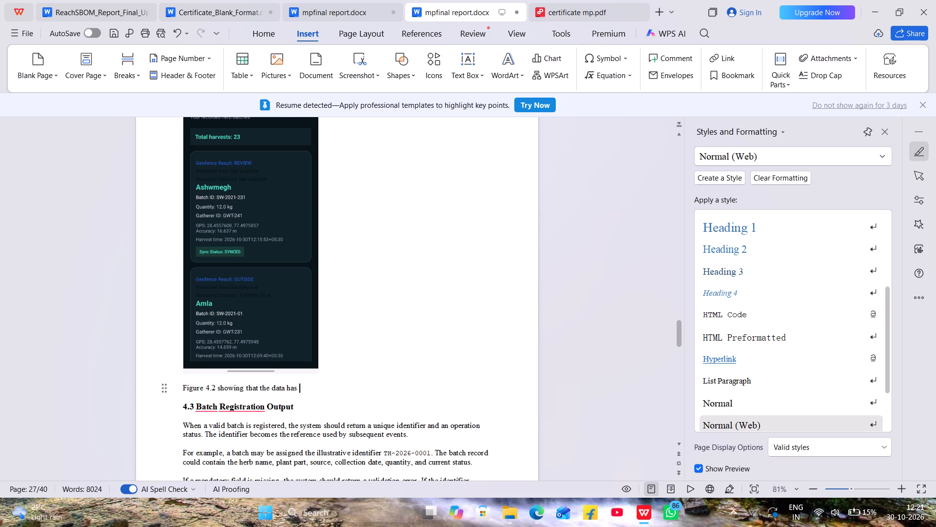
key(b)
text(ee)
key(n)
key(space)
key(s)
key(t)
key(i)
key(BackSpace)
key(o)
key(r)
text(ed)
key(space)
key(i)
text(n)
key(space)
key(o)
key(u)
key(r)
key(space)
key(d)
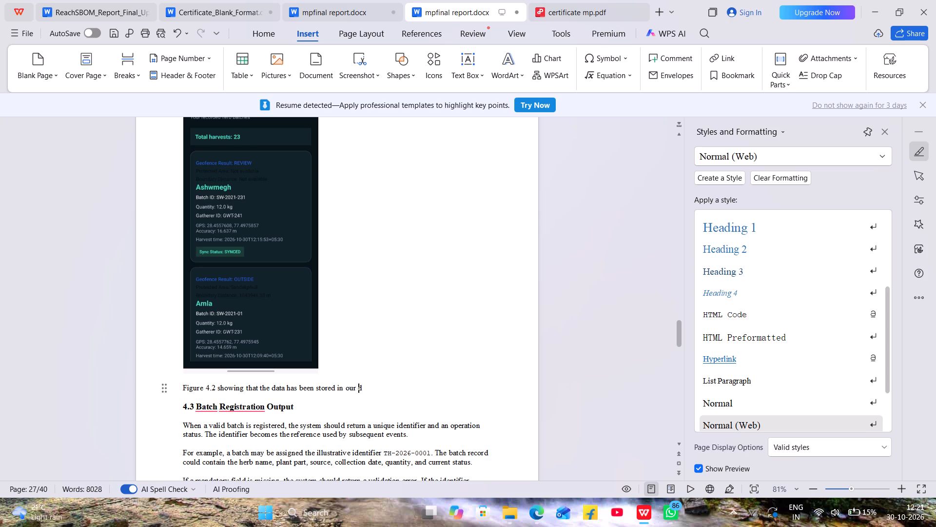
key(a)
text(ya)
key(BackSpace)
key(BackSpace)
key(t)
key(a)
key(space)
key(b)
key(a)
text(se)
key(space)
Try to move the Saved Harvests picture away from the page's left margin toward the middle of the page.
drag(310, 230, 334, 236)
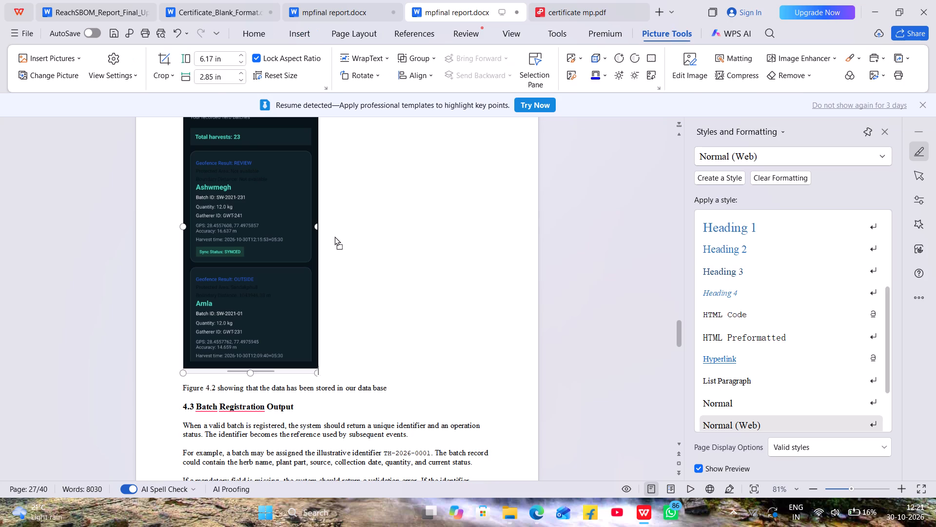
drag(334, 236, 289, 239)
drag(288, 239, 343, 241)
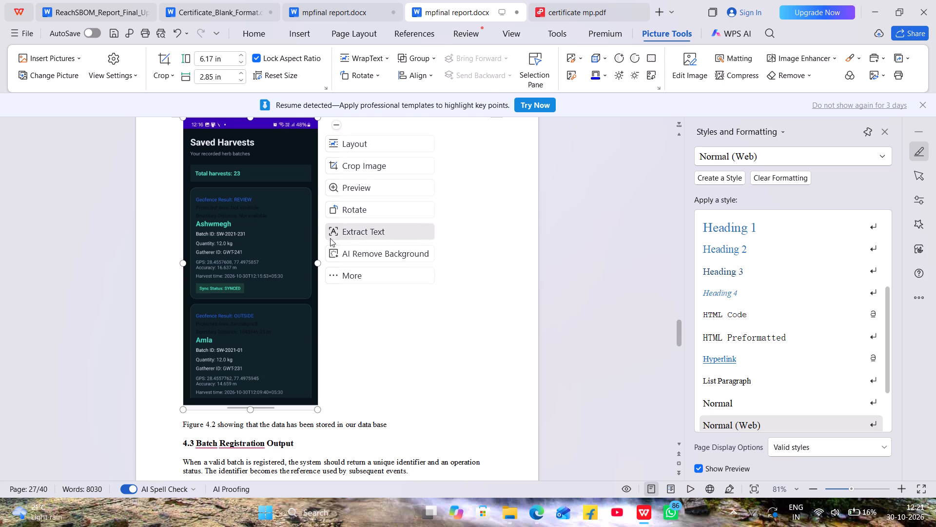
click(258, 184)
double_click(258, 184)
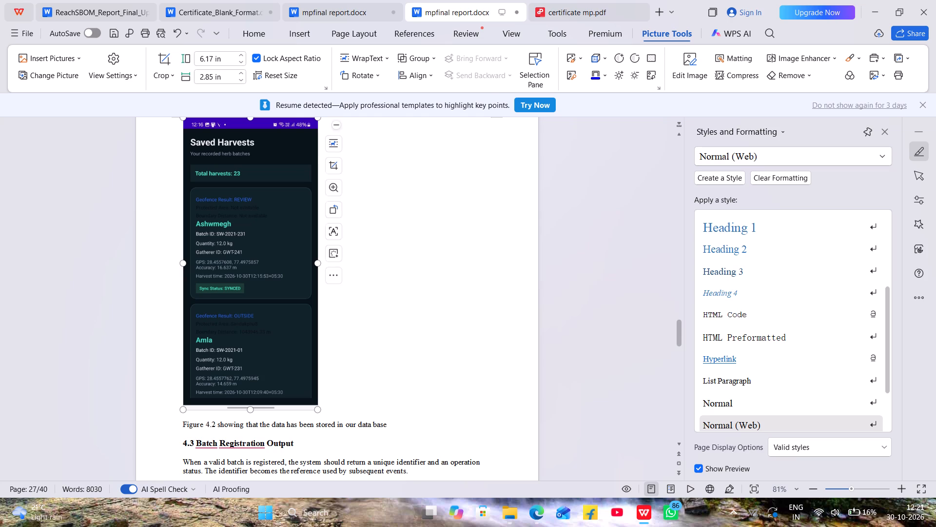
Center the Saved Harvests picture horizontally on the page.
click(263, 31)
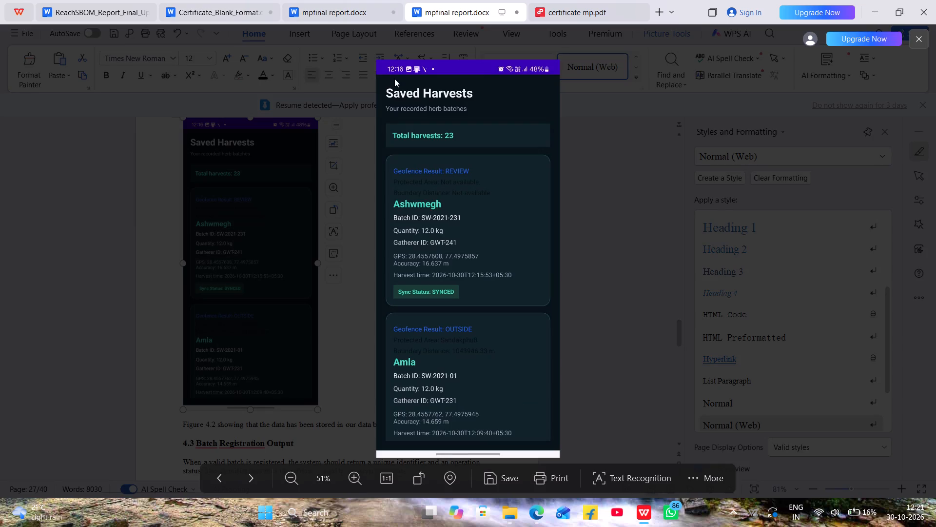
click(928, 40)
click(328, 79)
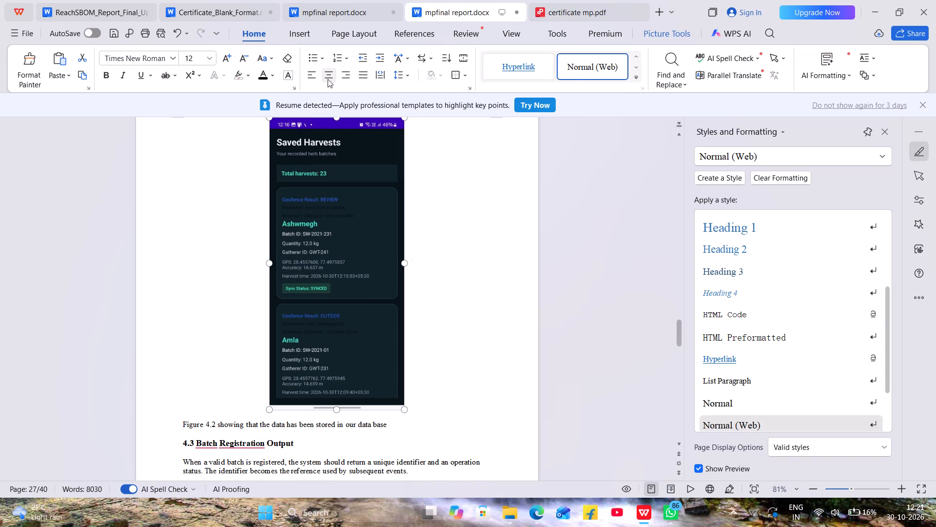
click(185, 280)
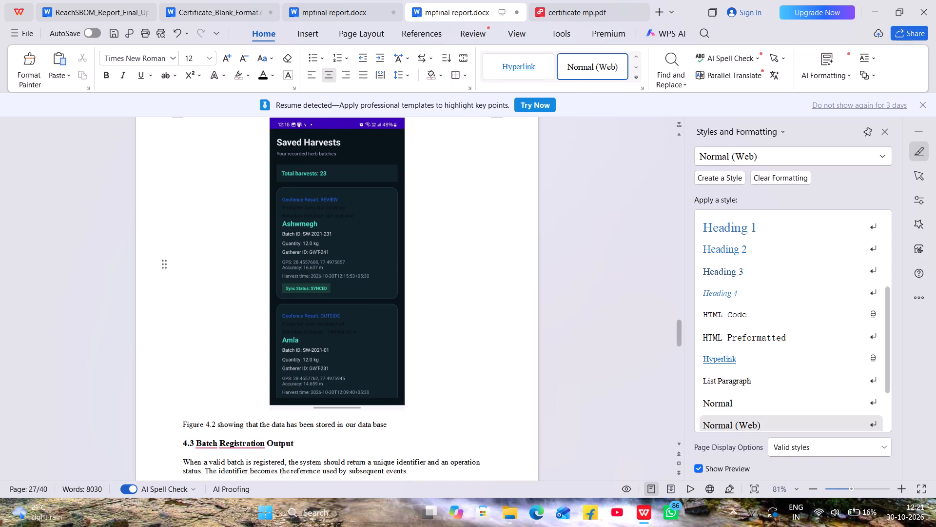
Center the Figure 4.2 caption below the Saved Harvests picture and make it bold.
drag(185, 421, 389, 427)
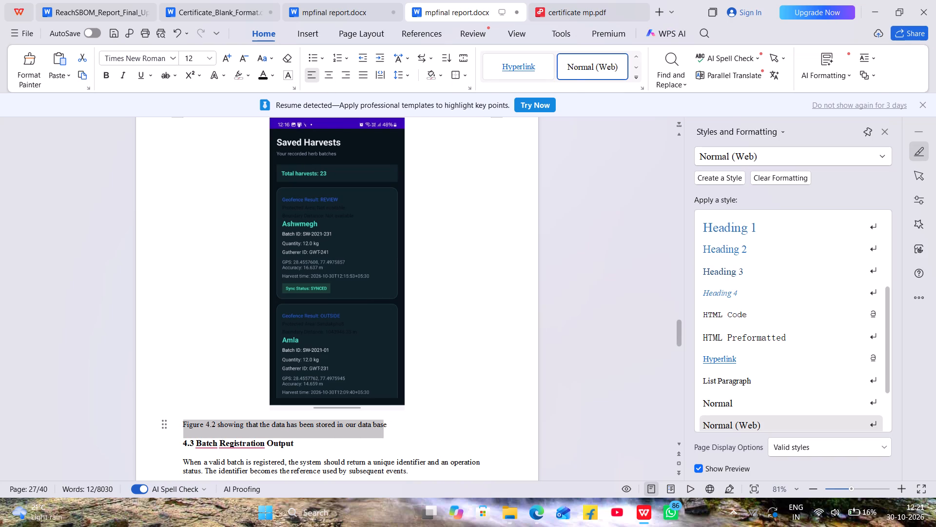
drag(389, 427, 394, 426)
click(331, 68)
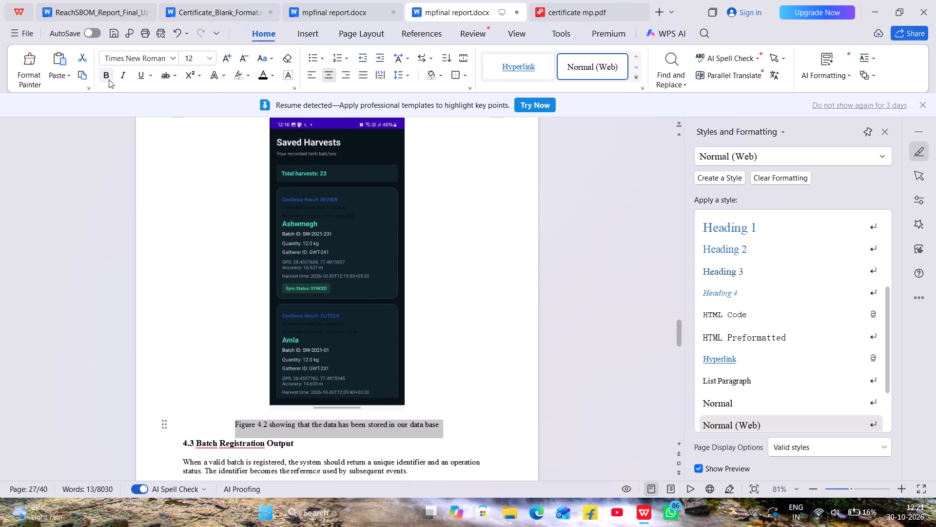
click(109, 80)
click(446, 374)
Place the text cursor at the end of the Figure 4.2 caption, just above section 4.3 Batch Registration Output.
scroll(458, 428, down, 2)
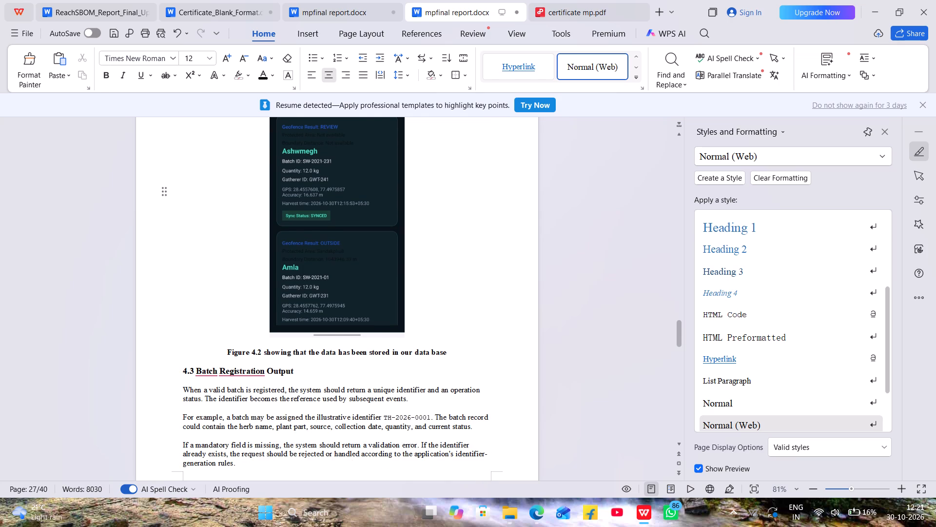
scroll(263, 400, down, 3)
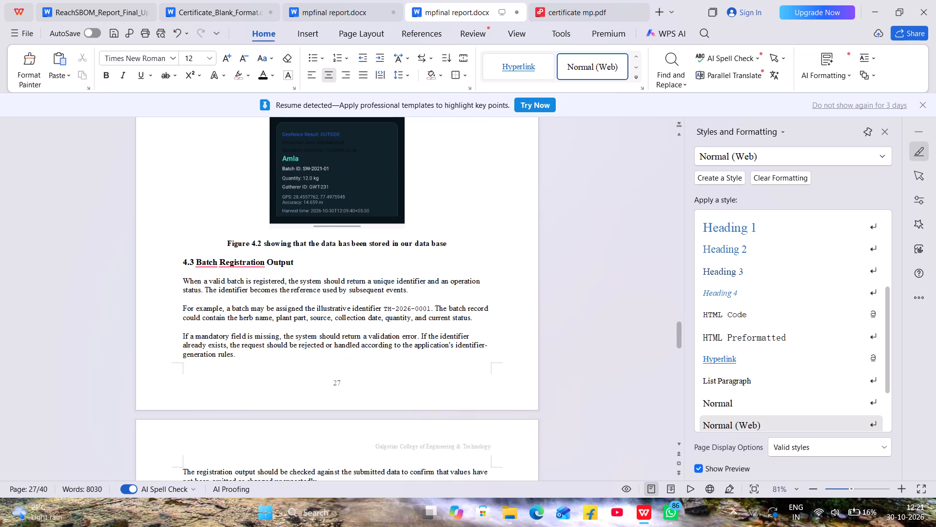
click(461, 236)
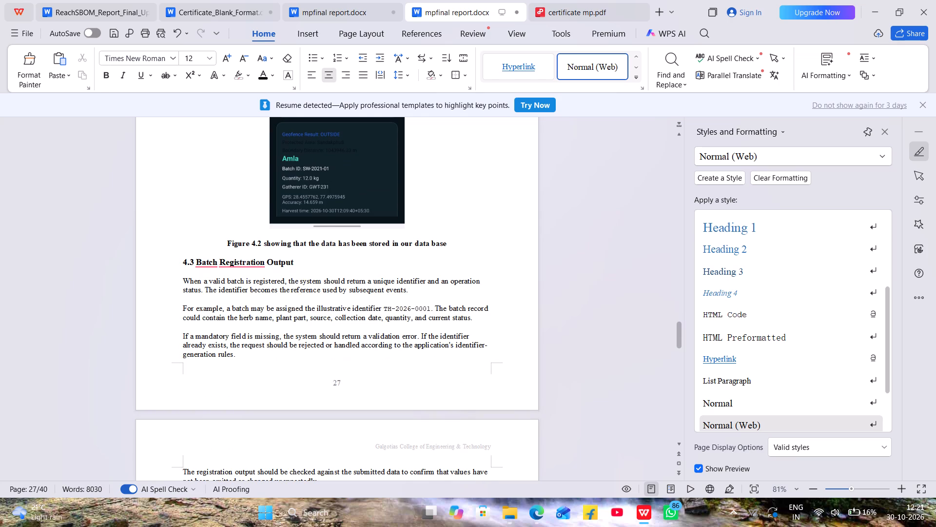
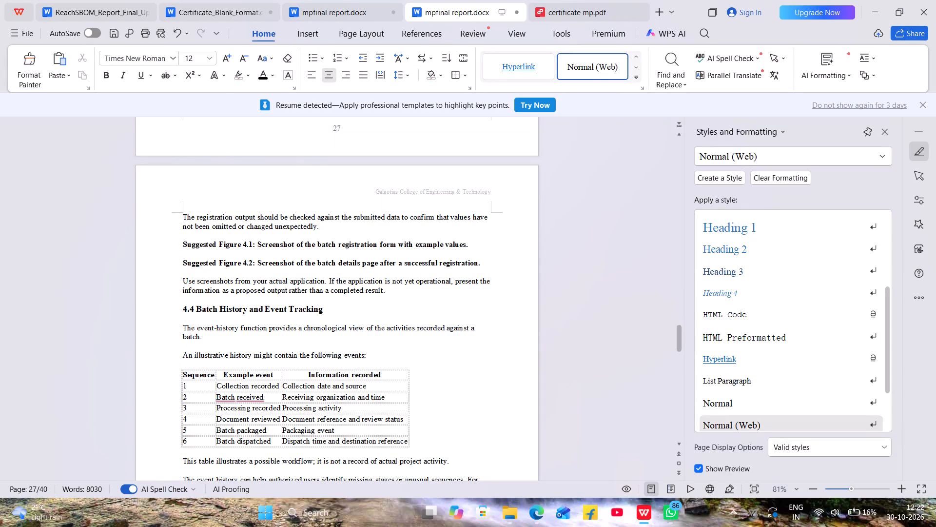
Add an empty line below the paragraph about checking the registration output, above the Suggested Figure 4.1 line.
click(468, 247)
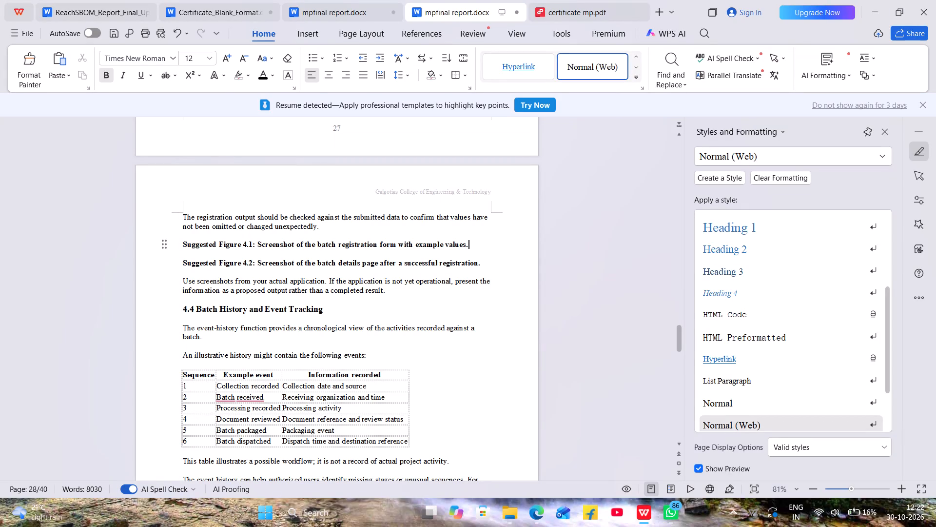
click(361, 229)
key(Return)
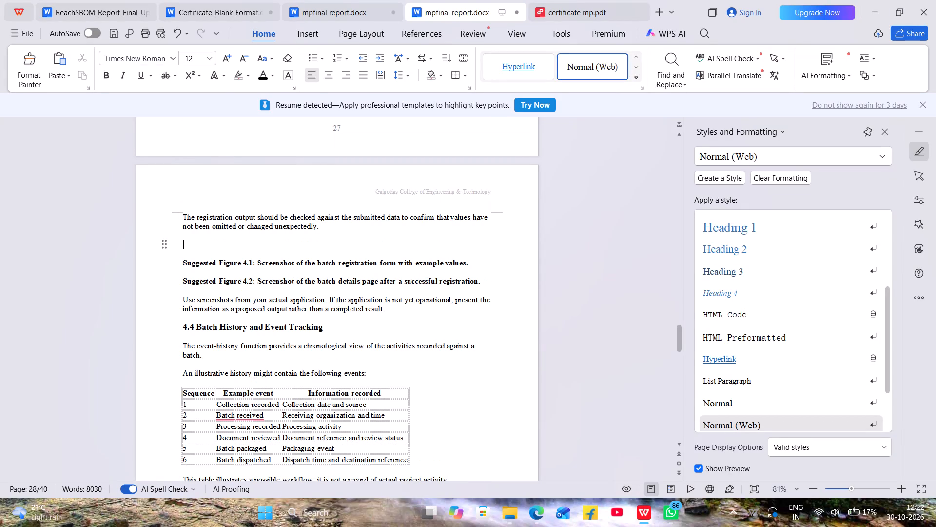
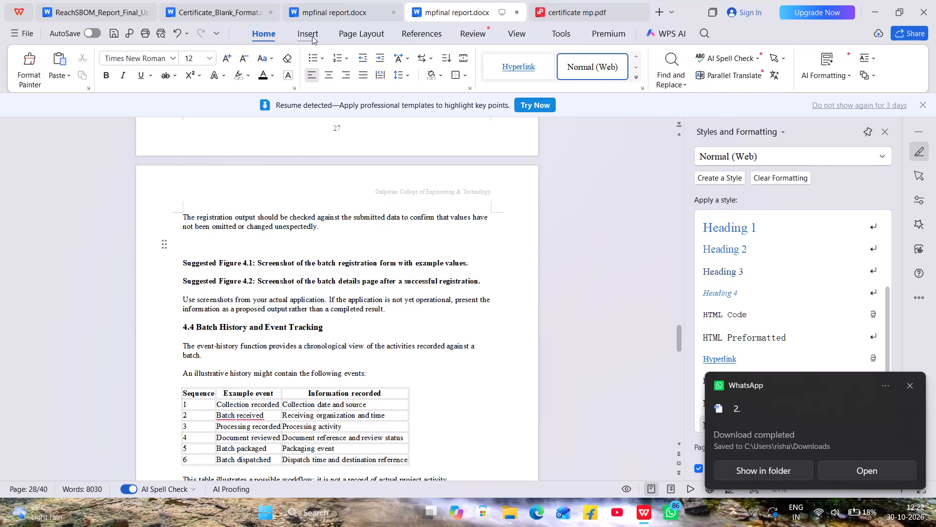
Insert the downloaded picture "2." from the Downloads folder on the blank line above the Suggested Figure 4.1 text.
click(312, 36)
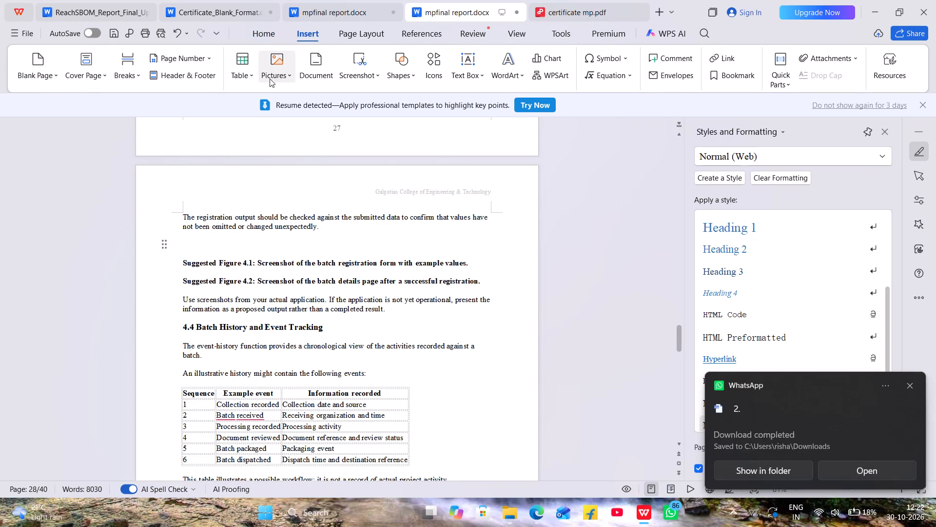
click(281, 74)
click(347, 98)
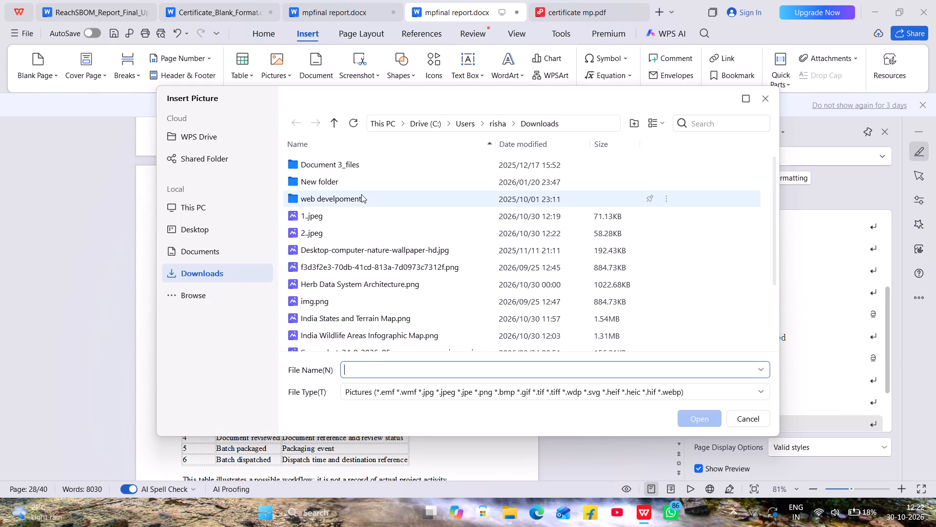
click(367, 367)
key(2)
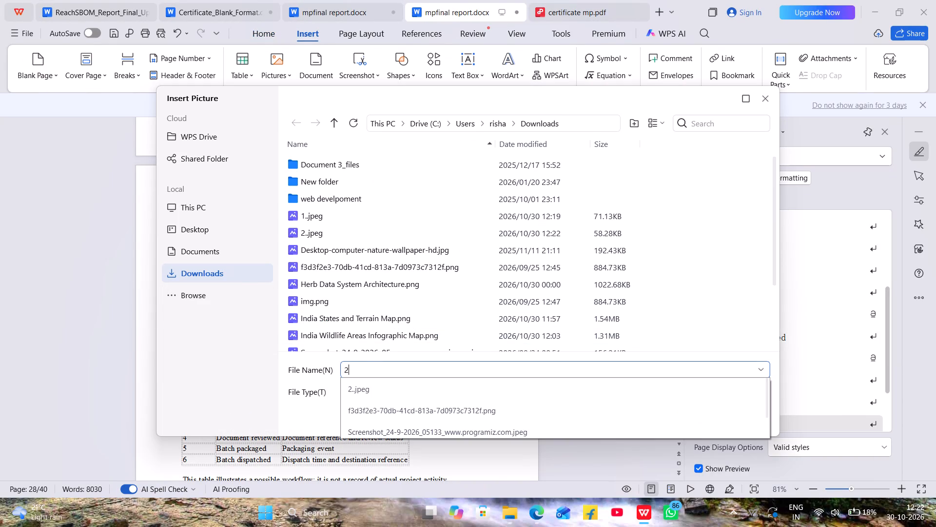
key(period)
click(704, 422)
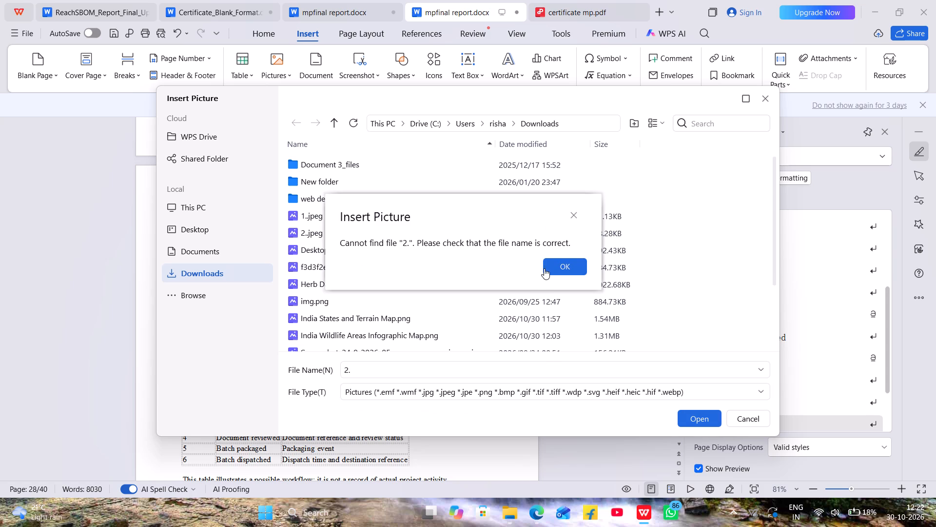
Insert the picture 2..jpeg from the Downloads folder above the suggested Figure 4.1 caption.
click(545, 268)
scroll(421, 268, down, 16)
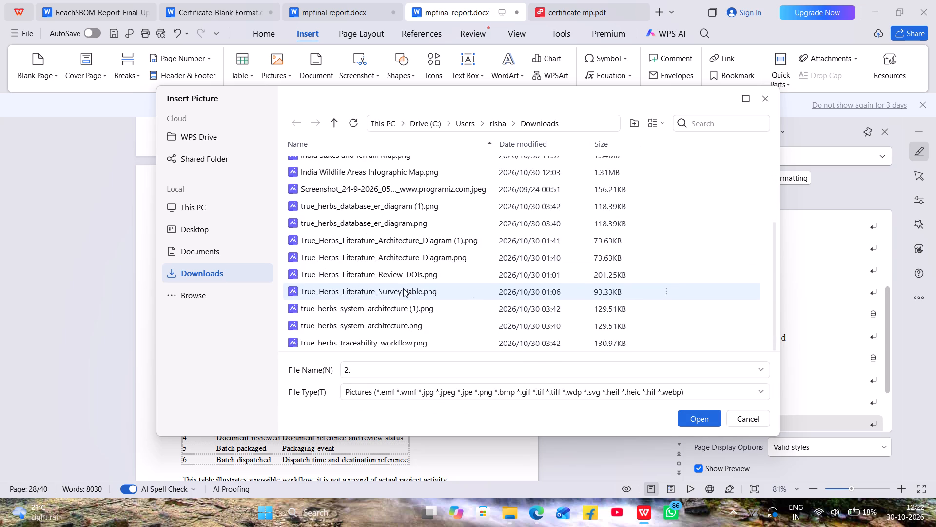
scroll(471, 335, down, 4)
scroll(424, 278, up, 4)
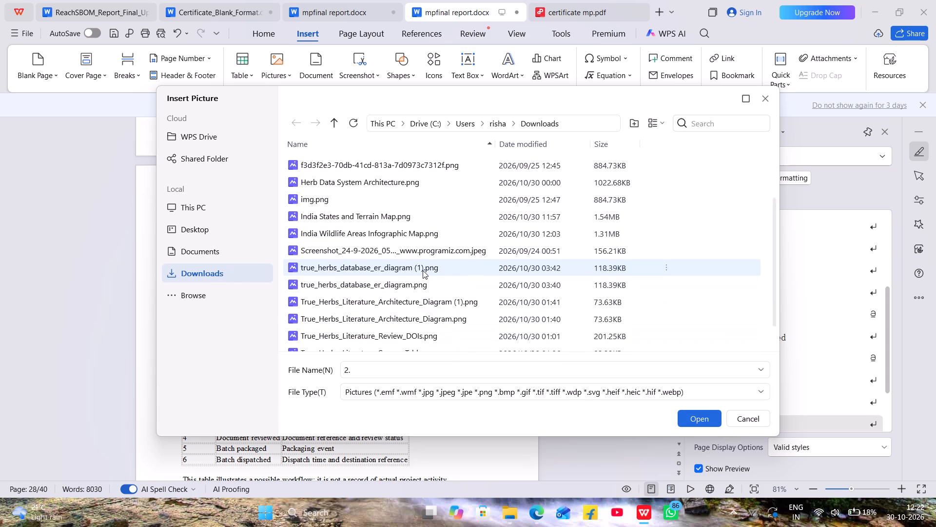
scroll(423, 270, up, 5)
click(333, 209)
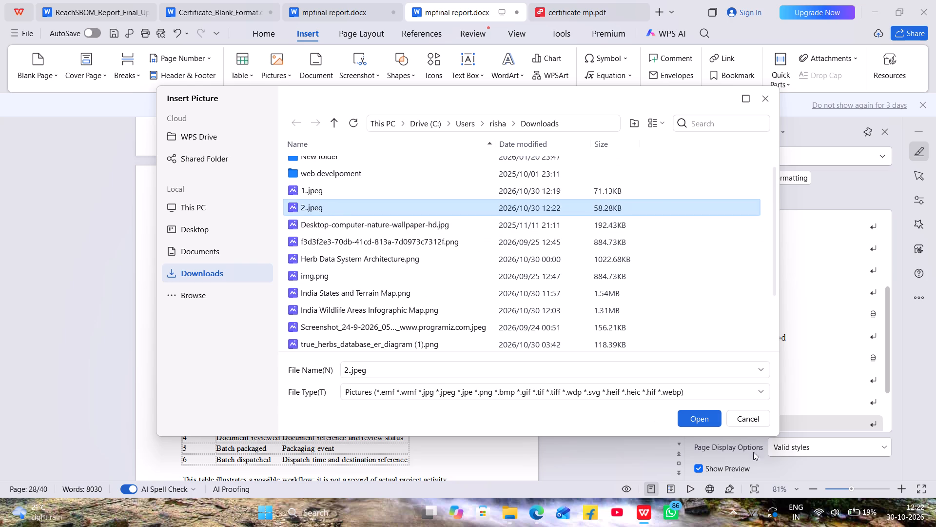
click(692, 426)
Shrink the inserted TrueHerbs harvest form picture proportionally to about 5.19 in high and 2.39 in wide.
scroll(403, 361, down, 3)
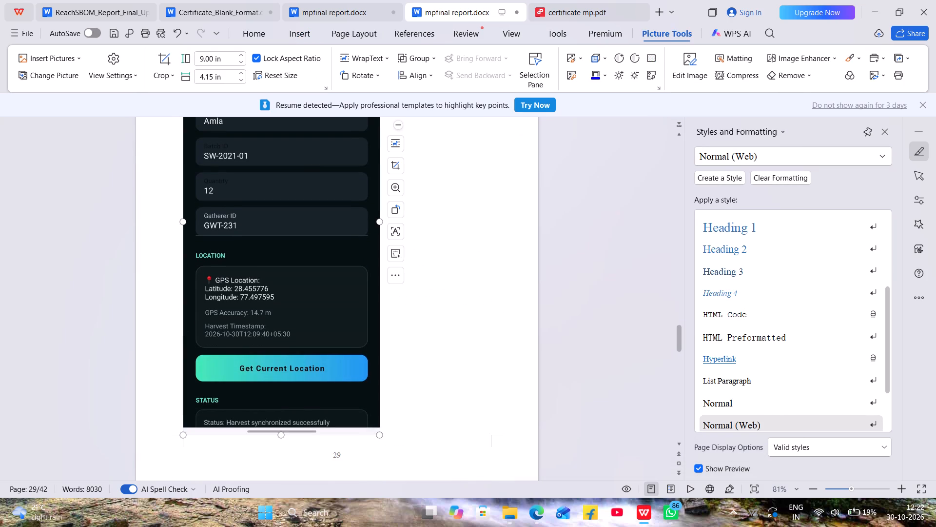
drag(381, 435, 348, 306)
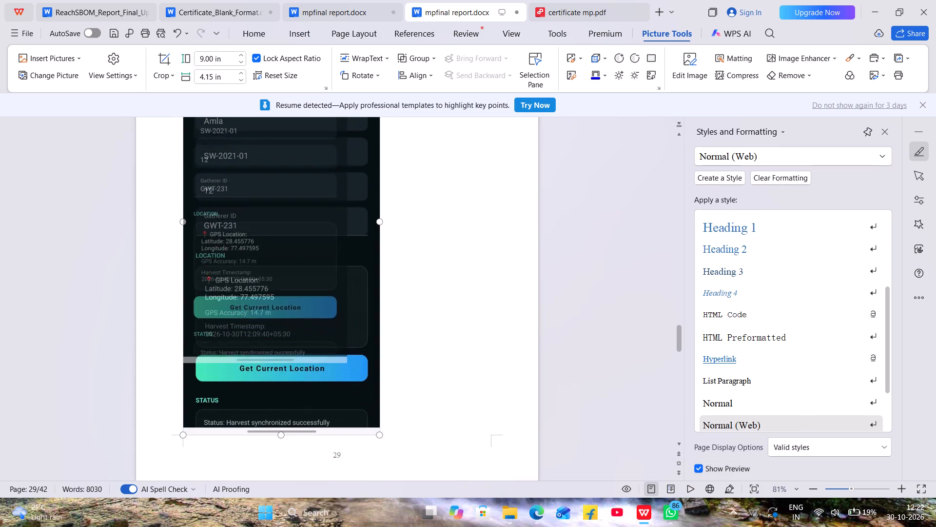
drag(348, 306, 346, 301)
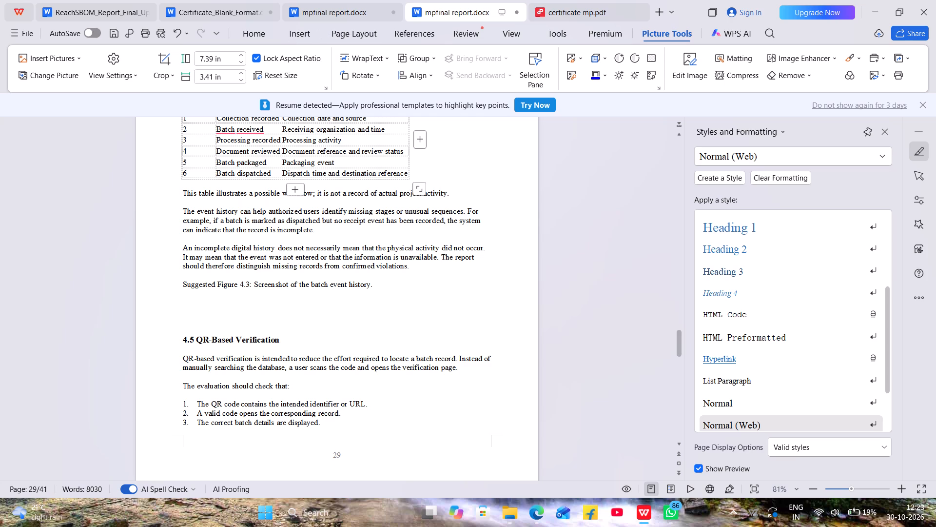
scroll(375, 204, up, 14)
scroll(380, 201, down, 1)
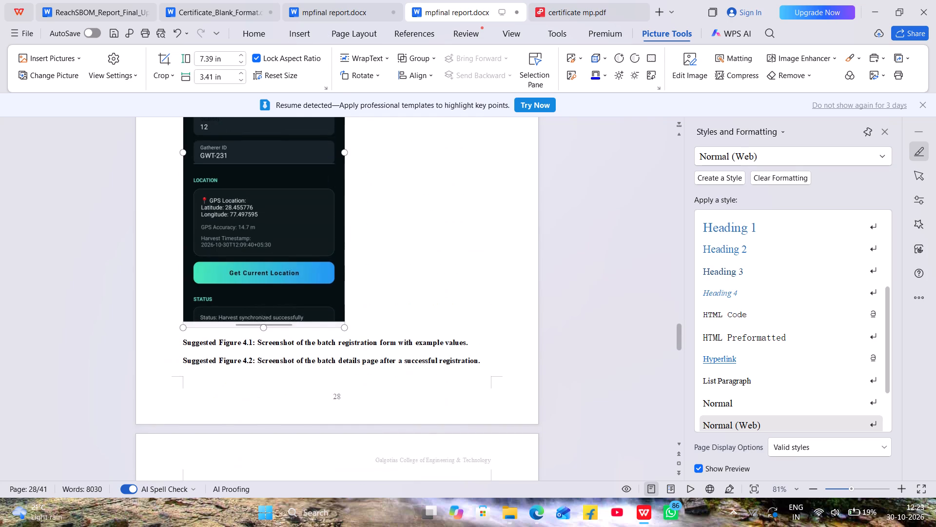
scroll(380, 201, down, 1)
scroll(380, 201, up, 7)
scroll(381, 198, down, 1)
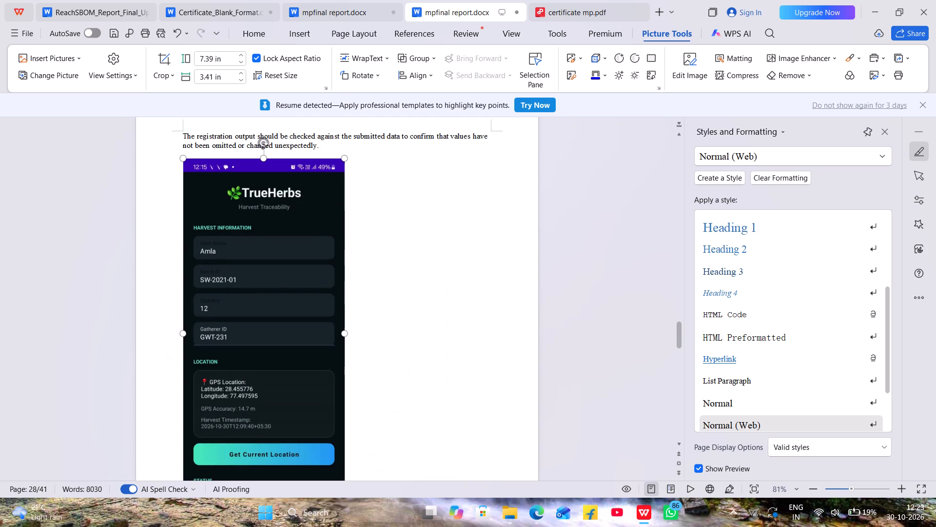
scroll(381, 198, down, 1)
scroll(381, 198, up, 1)
scroll(420, 477, down, 2)
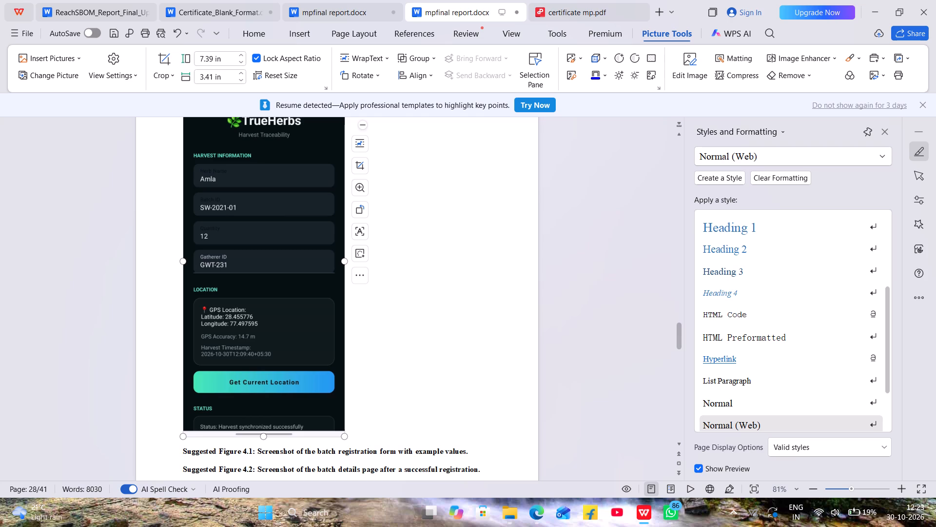
drag(346, 438, 299, 257)
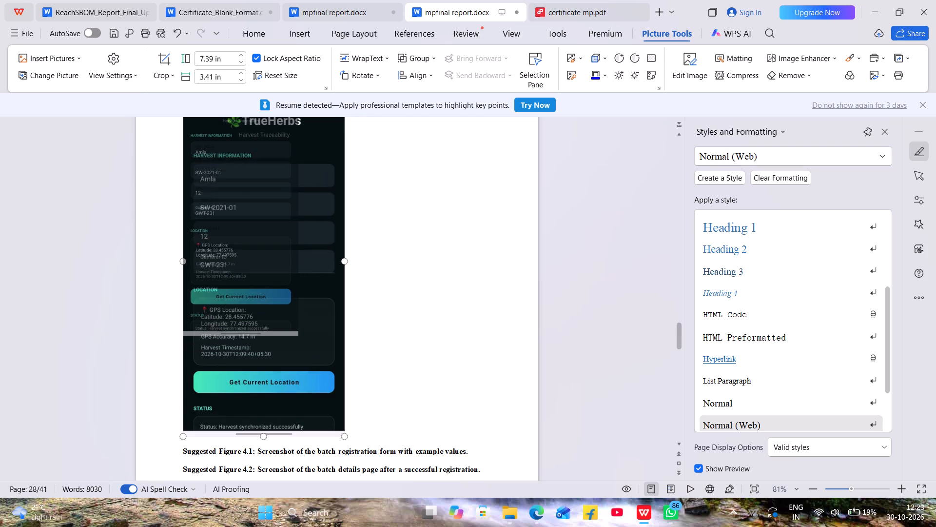
drag(299, 257, 297, 253)
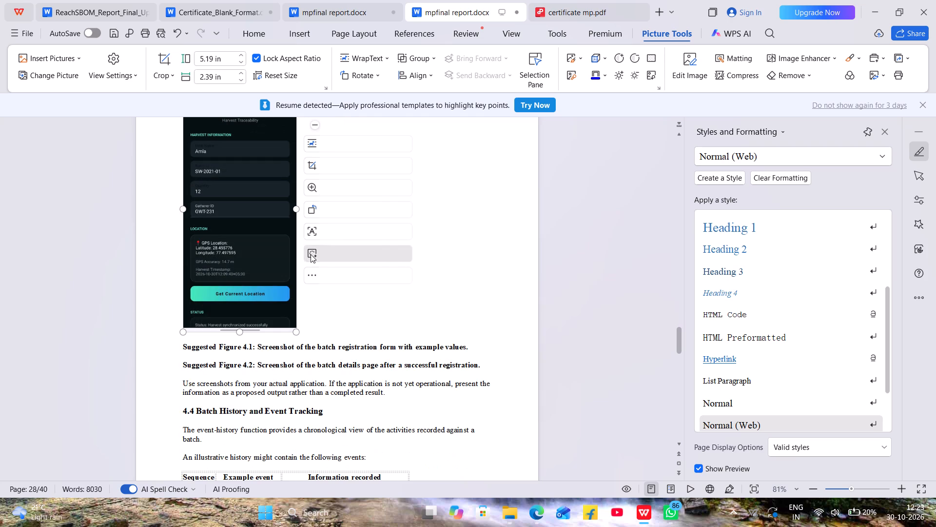
Center the harvest form picture horizontally on the page.
scroll(311, 254, up, 2)
click(251, 37)
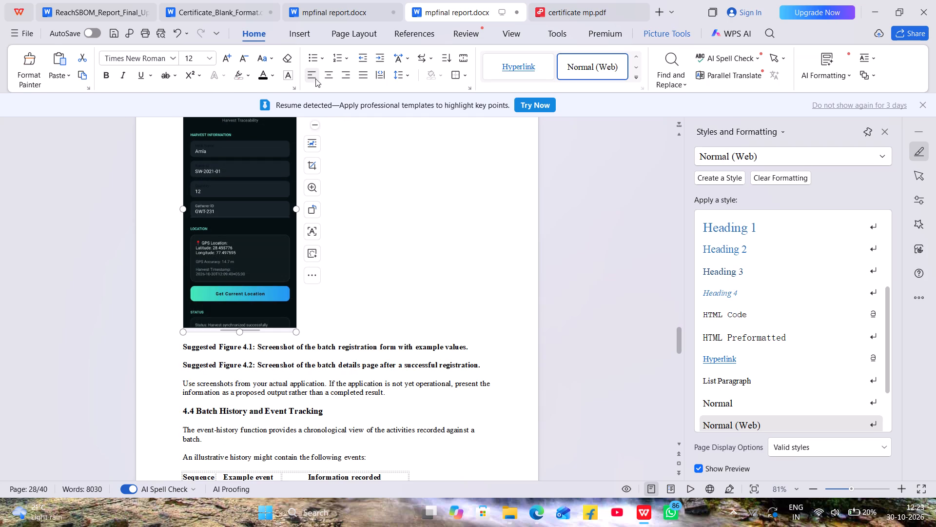
click(331, 75)
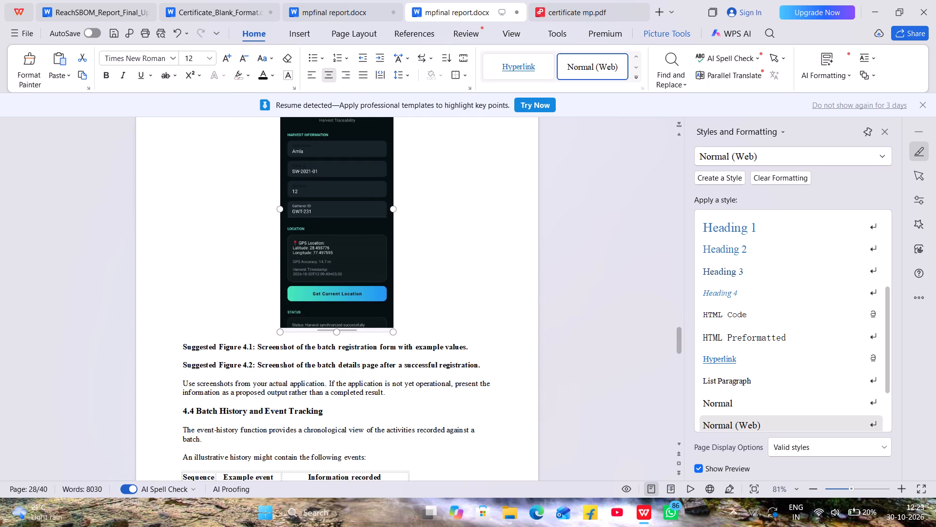
Delete the word "Suggested" from the start of the Figure 4.1 caption.
click(218, 348)
key(BackSpace)
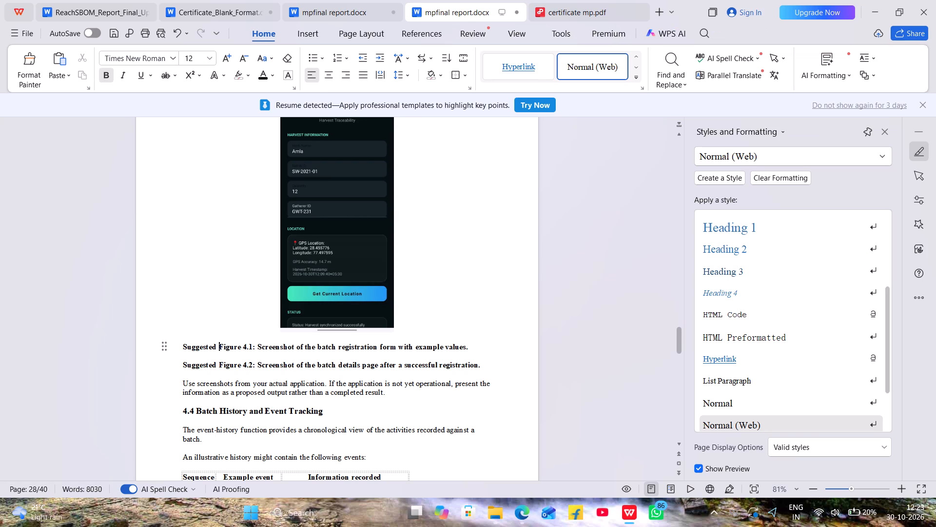
key(BackSpace)
key(BackSpace)
key(BackSpace)
key(BackSpace)
key(BackSpace)
key(BackSpace)
key(BackSpace)
key(BackSpace)
key(BackSpace)
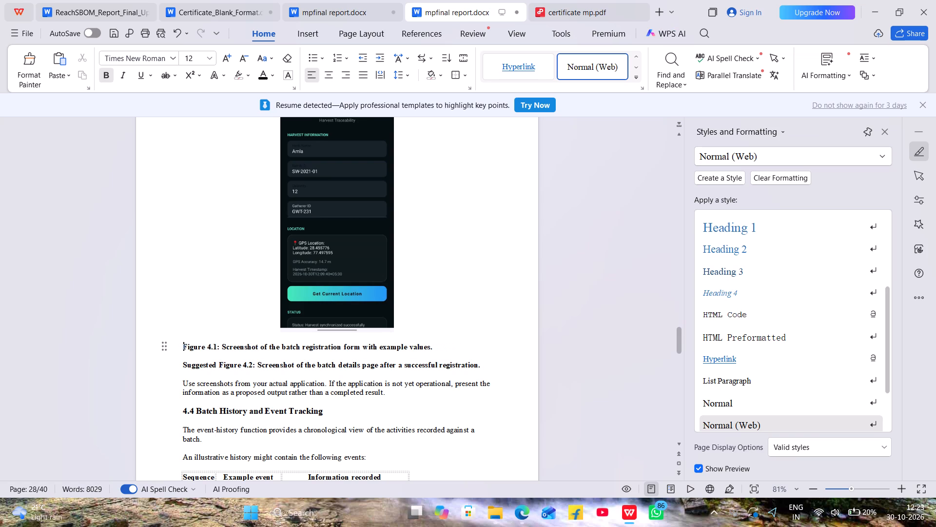
Center the Figure 4.1 caption under the harvest form picture.
drag(441, 345, 181, 345)
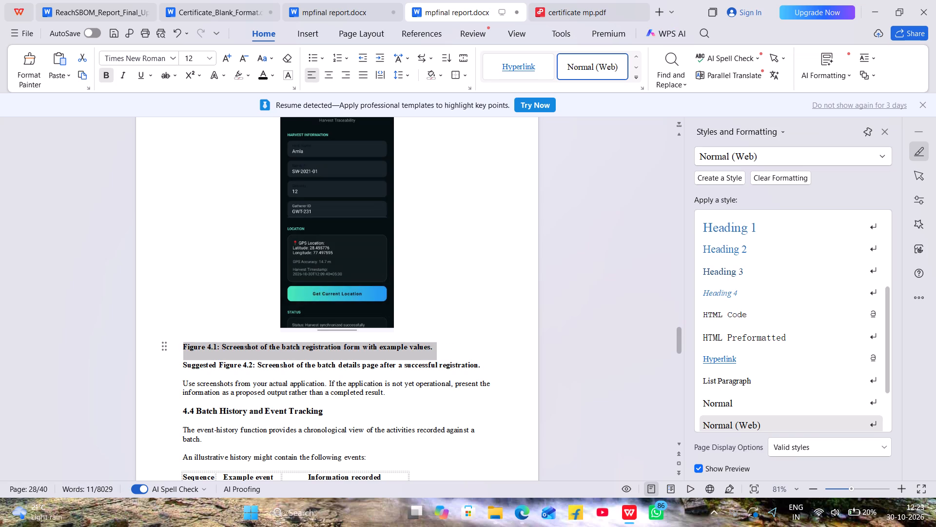
drag(181, 345, 180, 345)
click(328, 77)
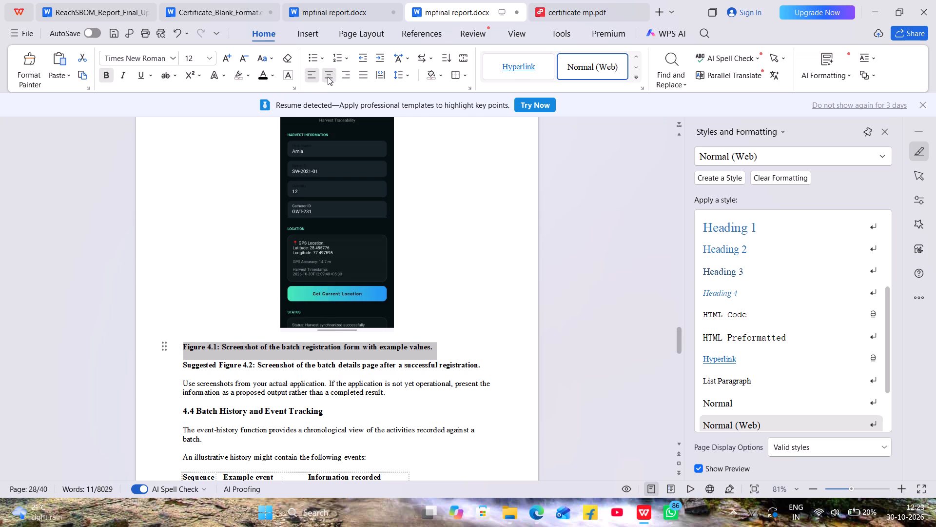
click(429, 263)
Add two blank lines between the Figure 4.1 caption and the suggested Figure 4.2 caption.
scroll(470, 322, down, 1)
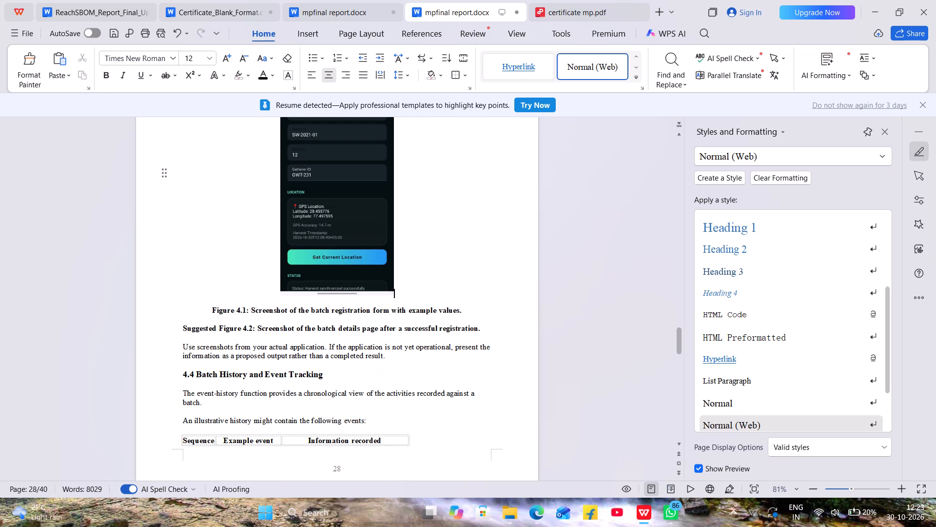
click(478, 316)
key(Return)
key(Return)
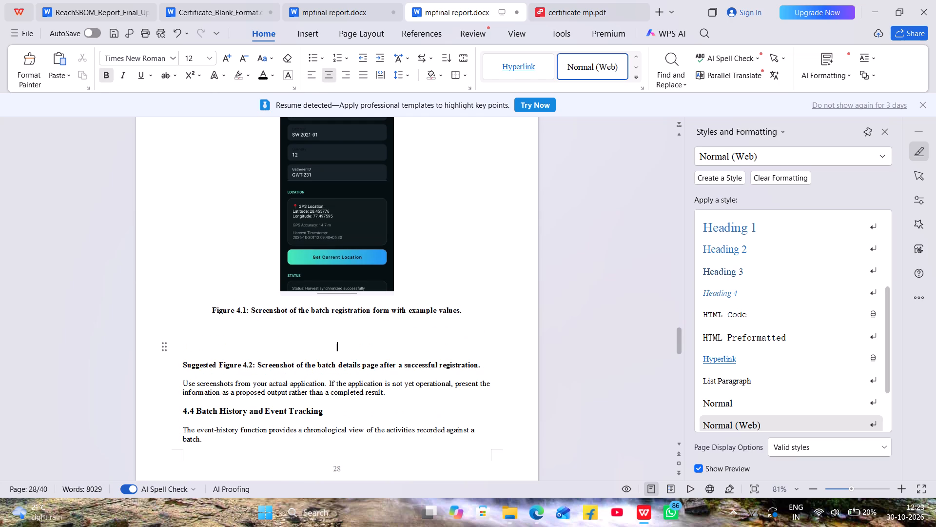
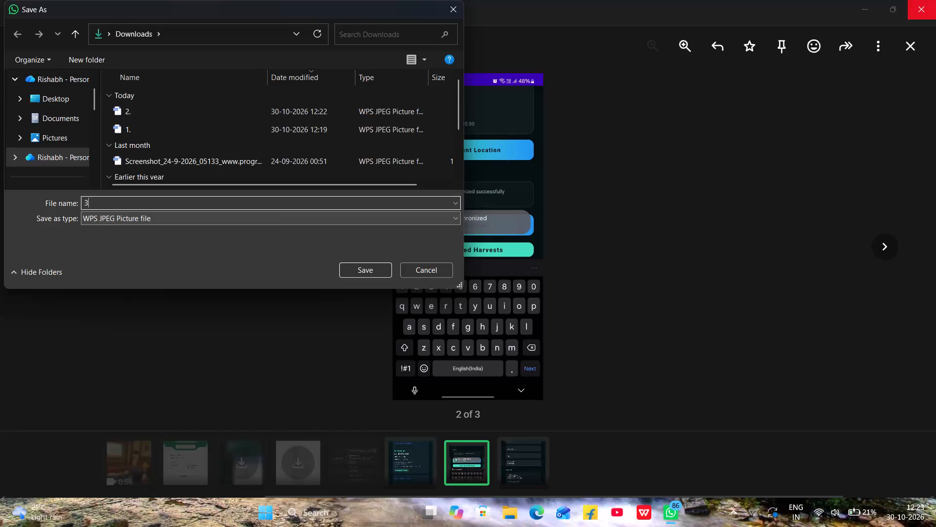
Name the second app screenshot "3." for saving as a JPEG in the Downloads folder.
text(.)
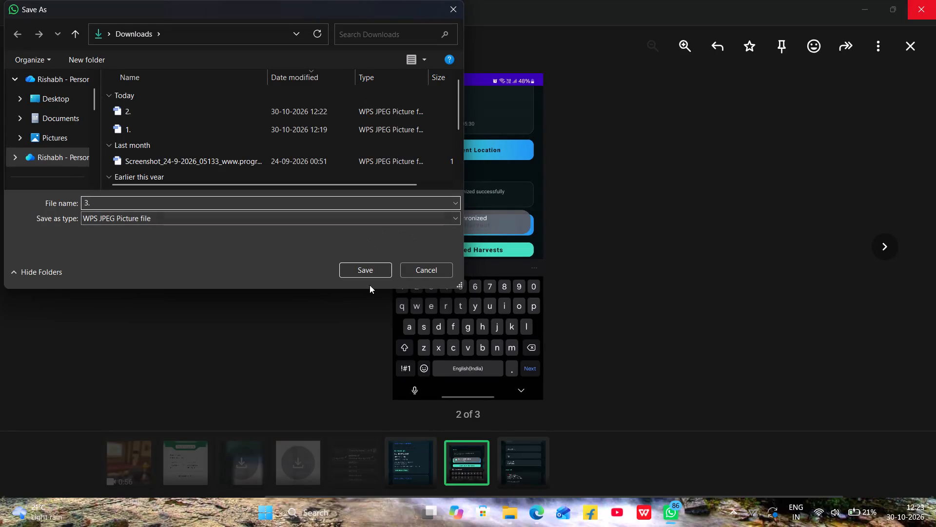
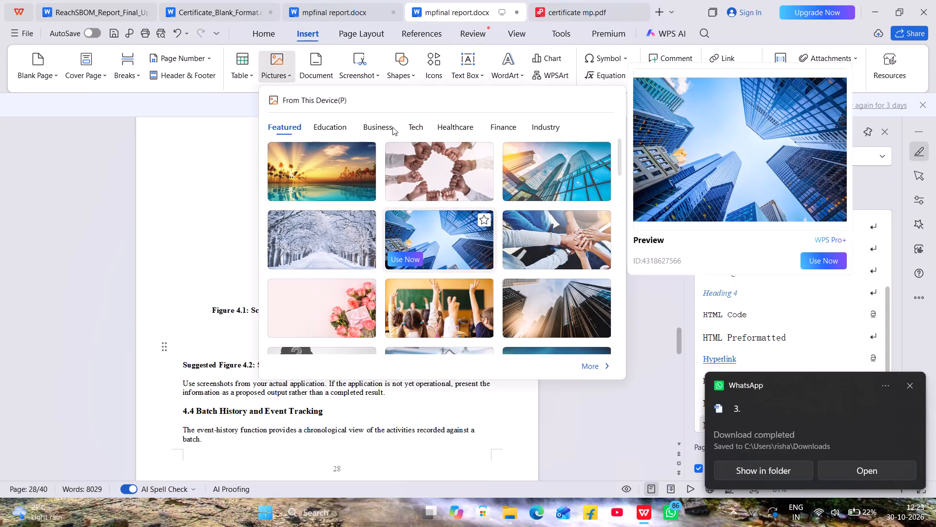
Insert the picture 3..jpeg from the Downloads folder above the Figure 4.2 caption in chapter 4.
click(357, 94)
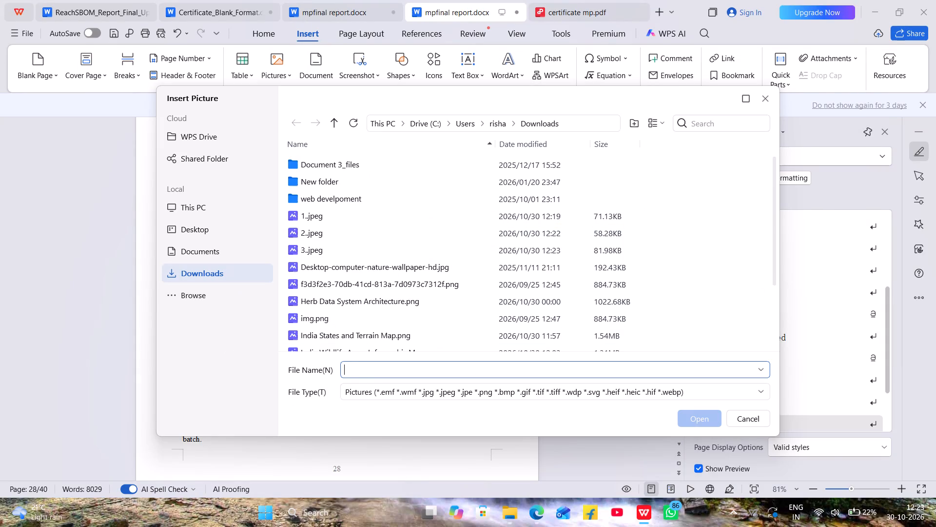
scroll(369, 356, down, 1)
click(355, 255)
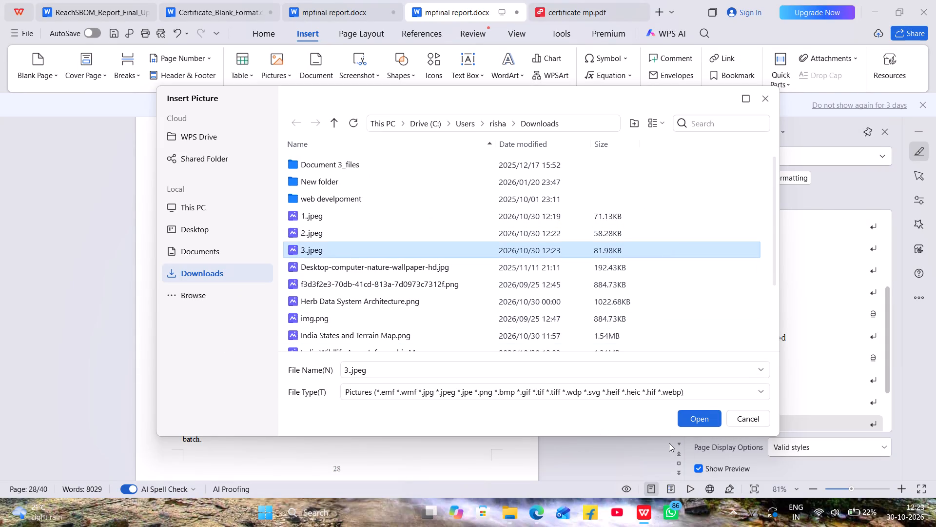
click(705, 416)
Shrink the inserted screenshot proportionally to about 5.83 in high by 2.69 in wide.
scroll(348, 370, down, 2)
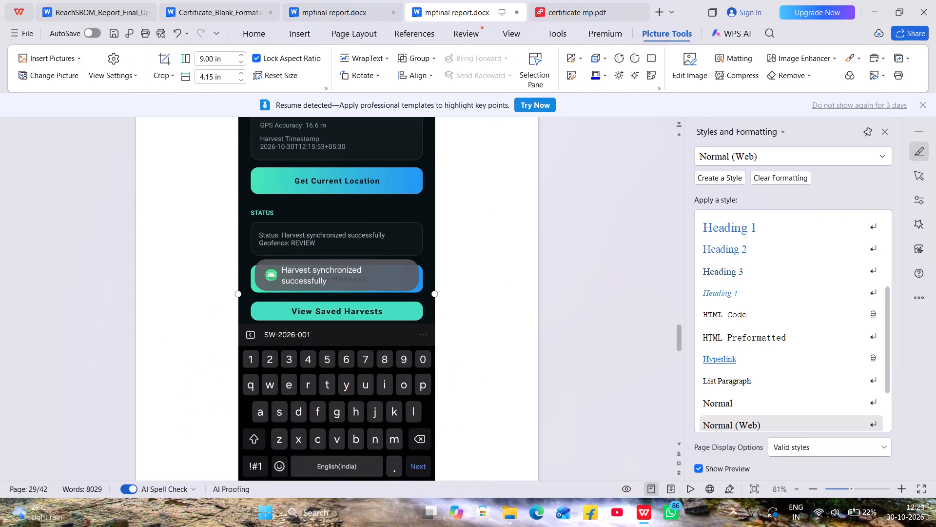
scroll(408, 399, down, 1)
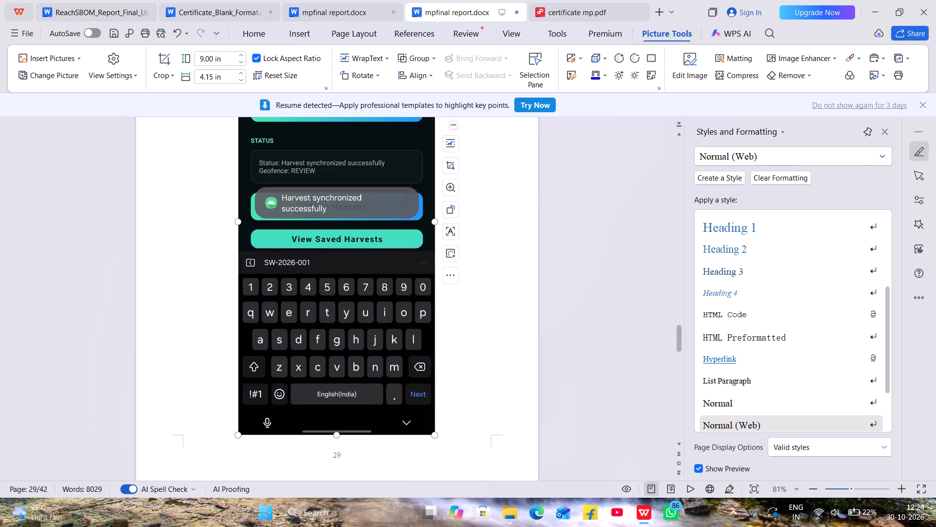
drag(434, 434, 396, 266)
scroll(492, 258, up, 6)
scroll(496, 265, down, 4)
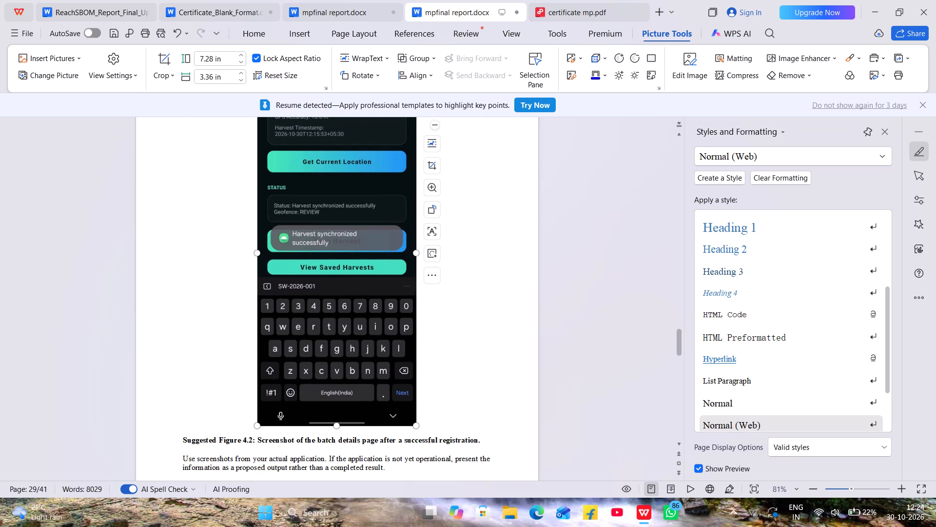
drag(415, 425, 386, 300)
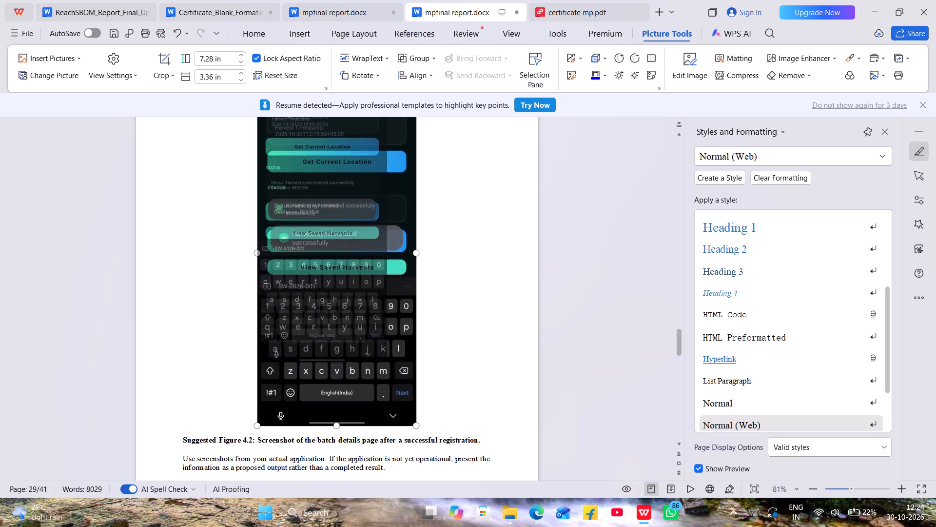
drag(386, 300, 384, 292)
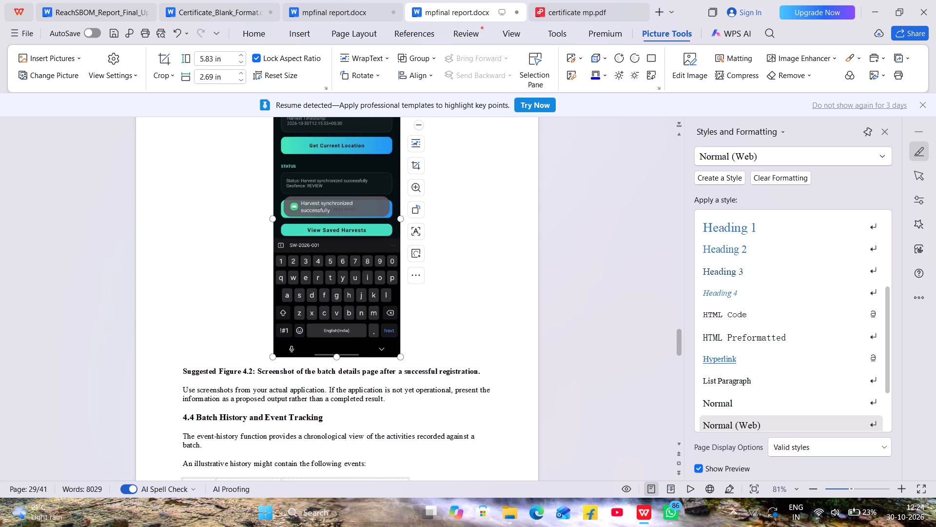
Remove the word "Suggested" from the Figure 4.2 caption and center the caption below the screenshot.
drag(216, 368, 183, 368)
key(BackSpace)
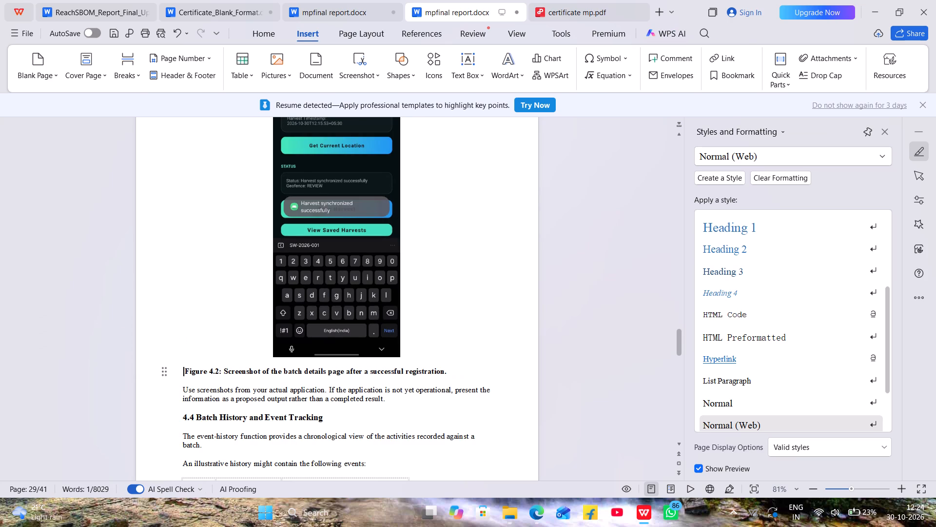
drag(452, 375, 452, 373)
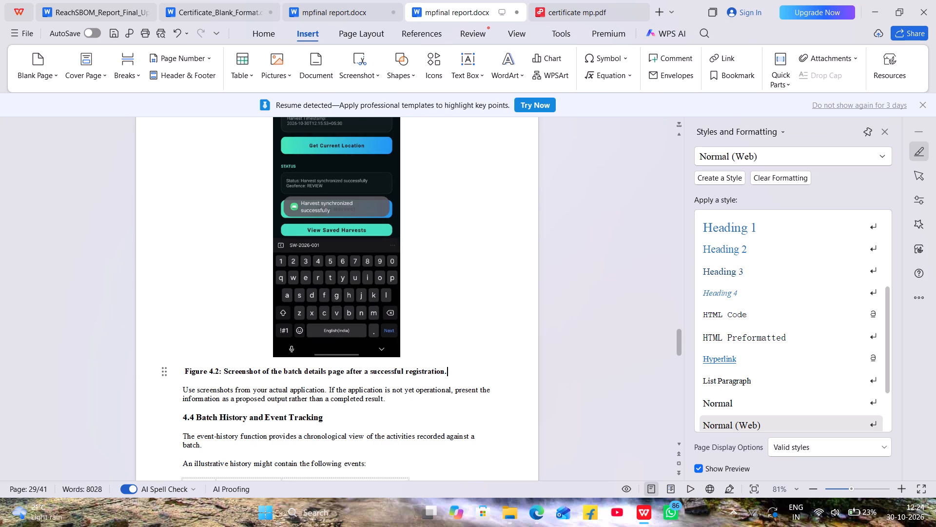
drag(452, 373, 183, 378)
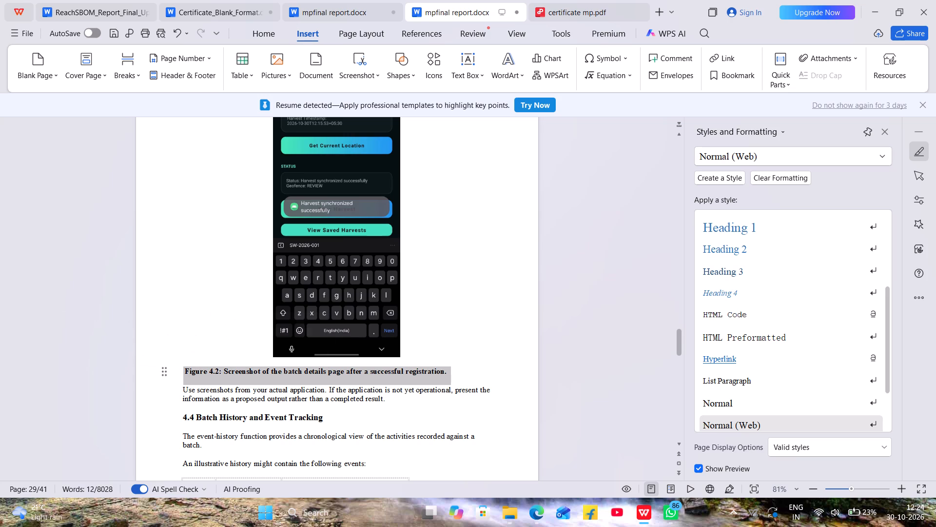
click(270, 38)
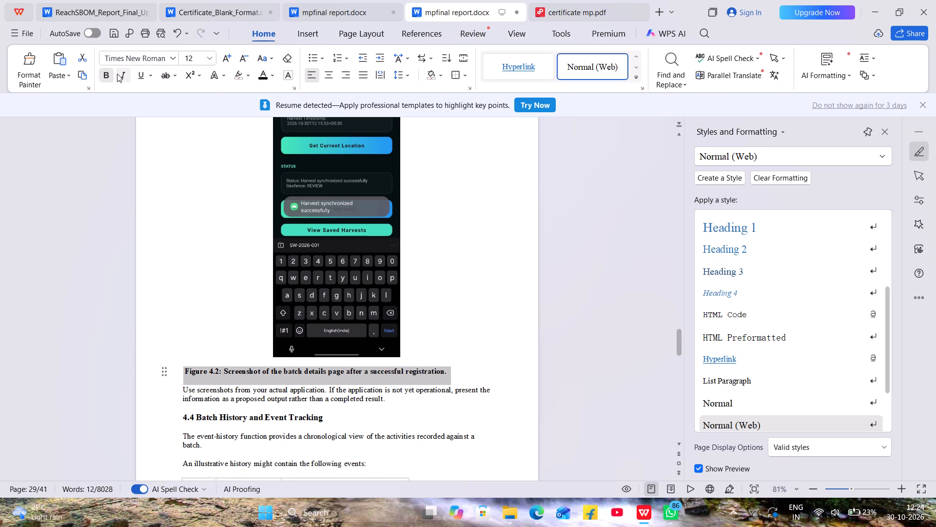
click(328, 81)
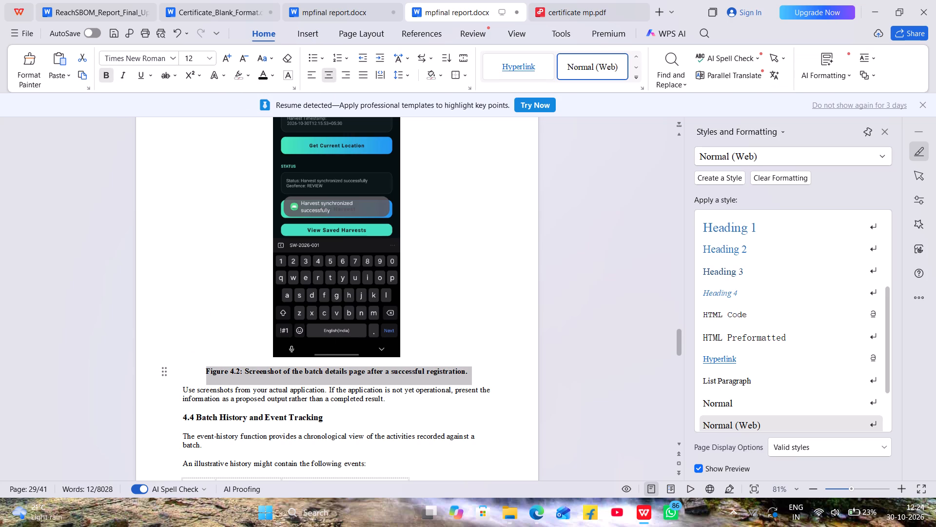
click(474, 253)
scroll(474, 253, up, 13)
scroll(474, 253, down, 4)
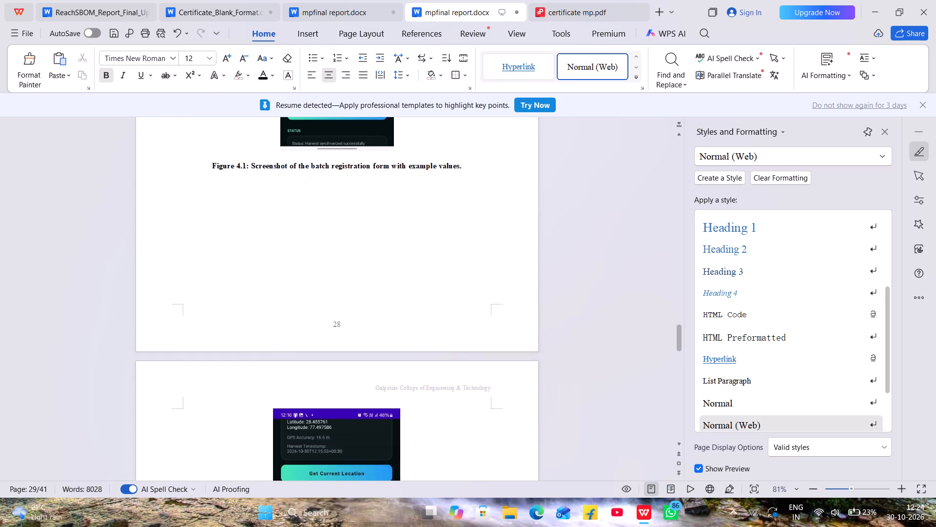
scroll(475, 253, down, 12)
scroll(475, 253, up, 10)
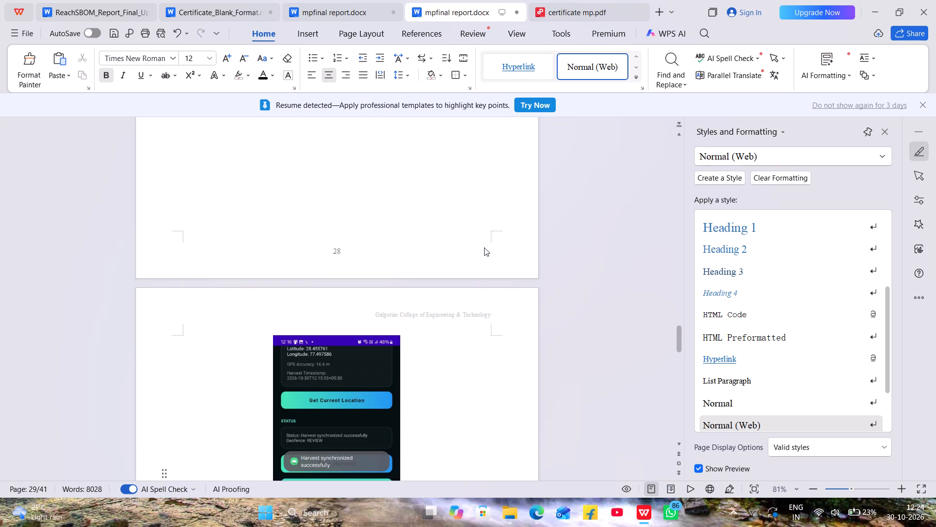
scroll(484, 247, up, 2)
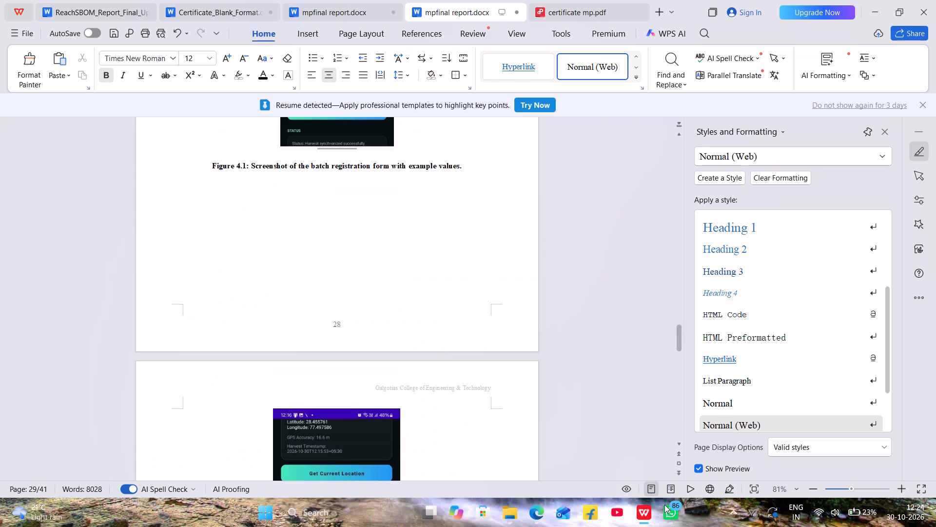
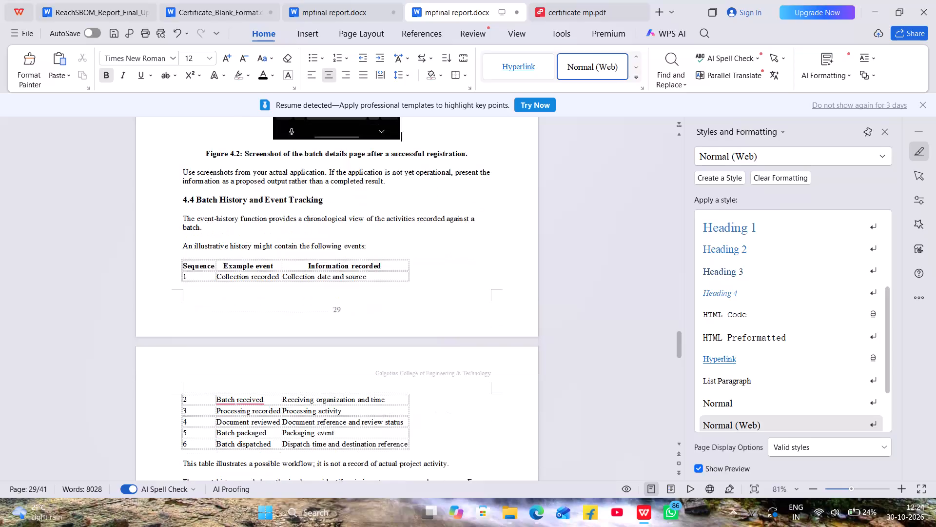
Add an empty paragraph above the Suggested Figure 4.3 caption in section 4.4, after the paragraph ending "confirmed violations".
scroll(444, 322, down, 1)
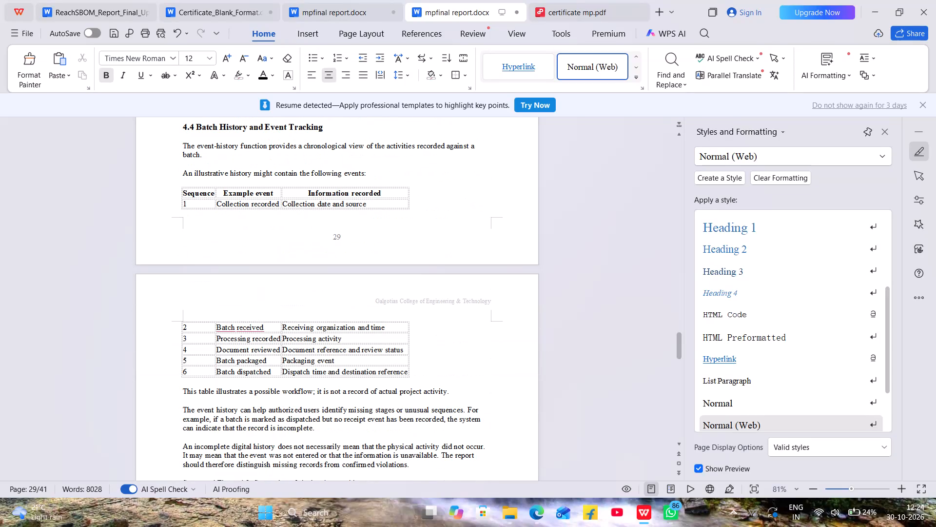
scroll(444, 322, down, 7)
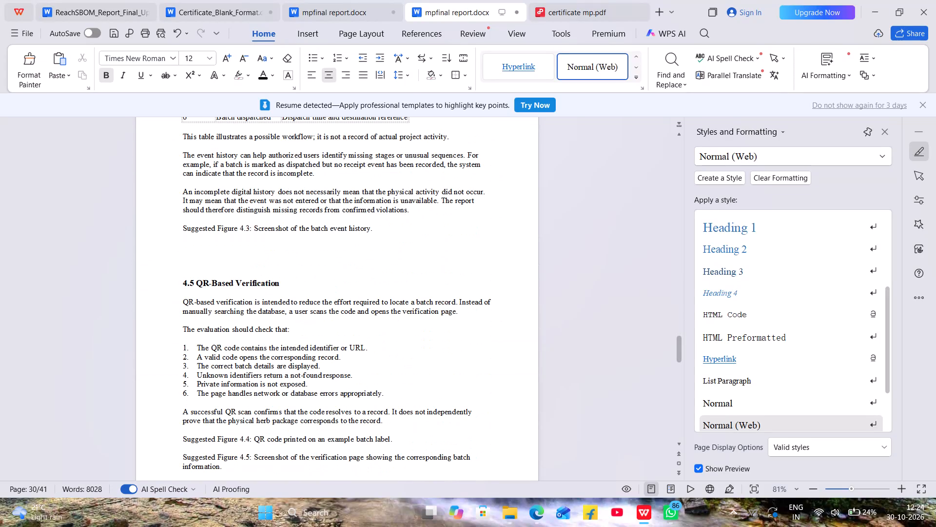
scroll(445, 322, up, 1)
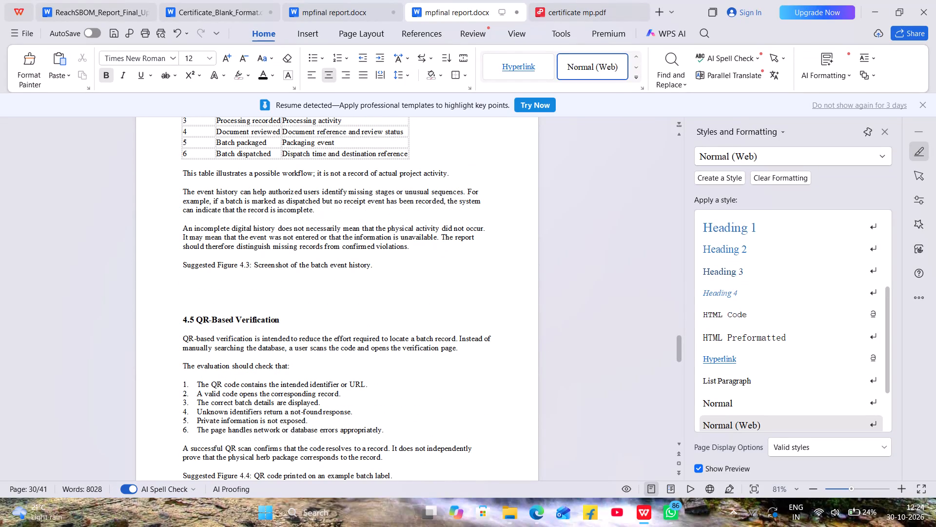
click(430, 249)
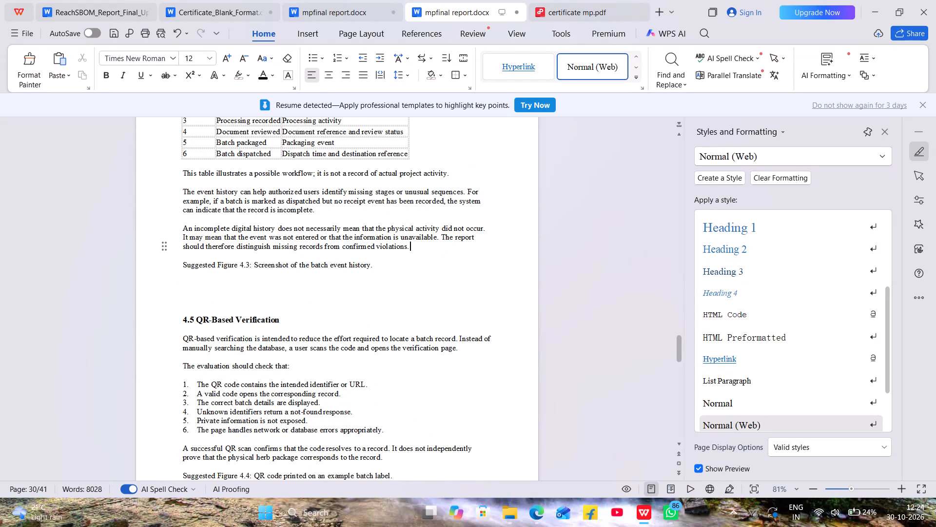
key(Return)
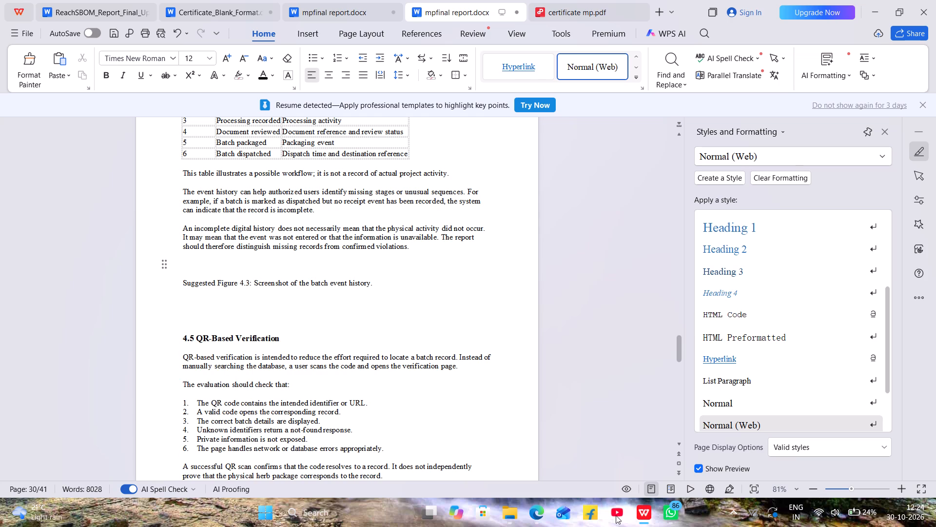
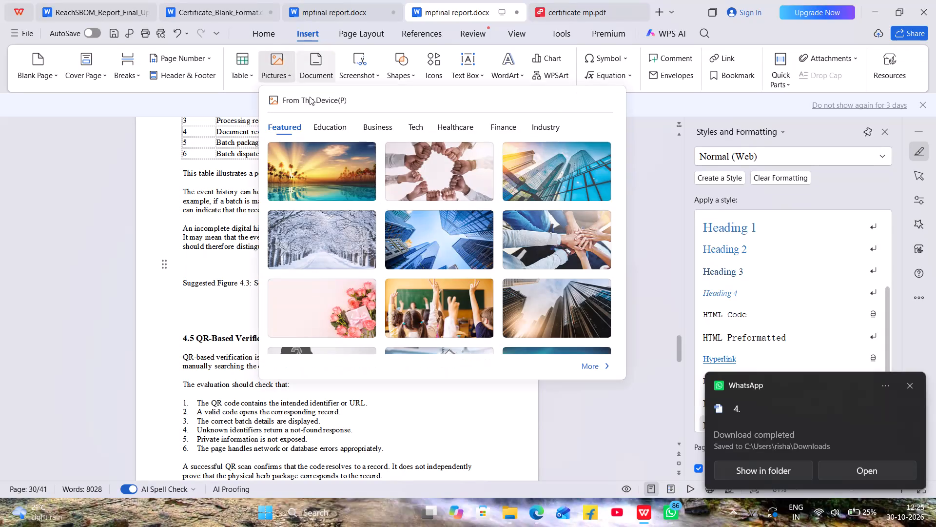
Insert 4.jpeg from Downloads above the Suggested Figure 4.3 caption and stretch the picture to about 1.71 in high.
click(339, 103)
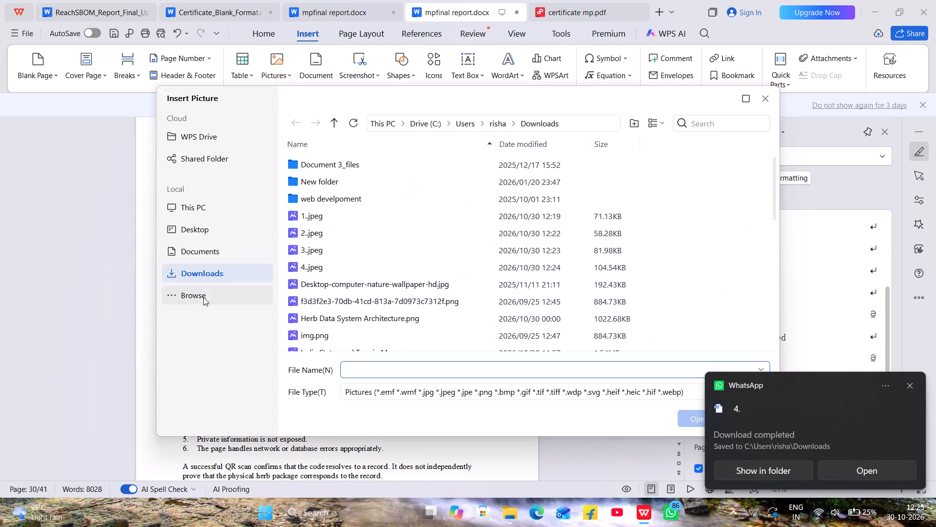
click(317, 268)
click(684, 420)
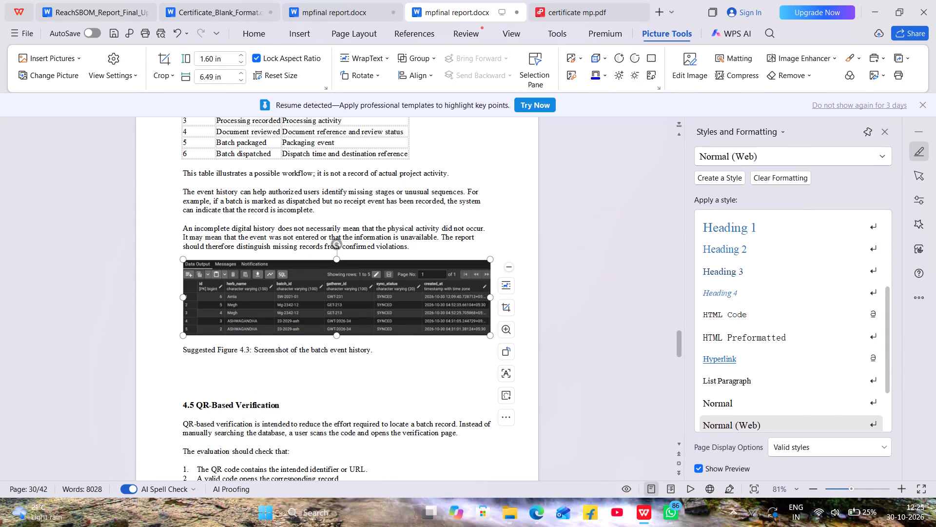
drag(332, 333, 329, 341)
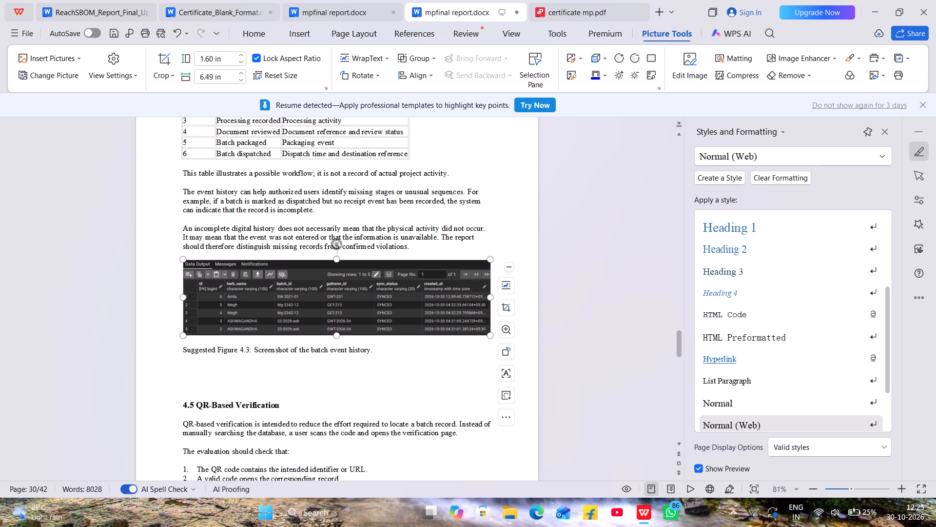
drag(335, 335, 333, 341)
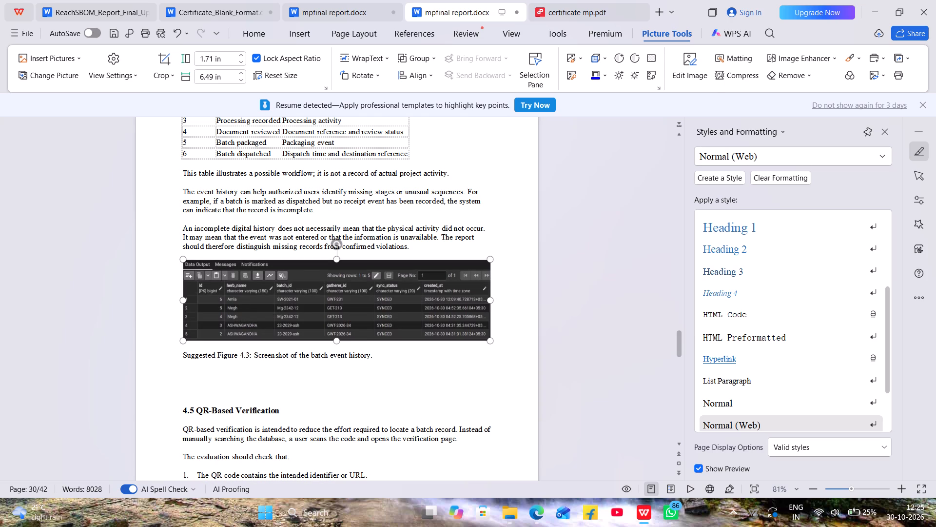
Add an empty paragraph between the text ending "confirmed violations" and the inserted database picture.
click(407, 360)
click(421, 253)
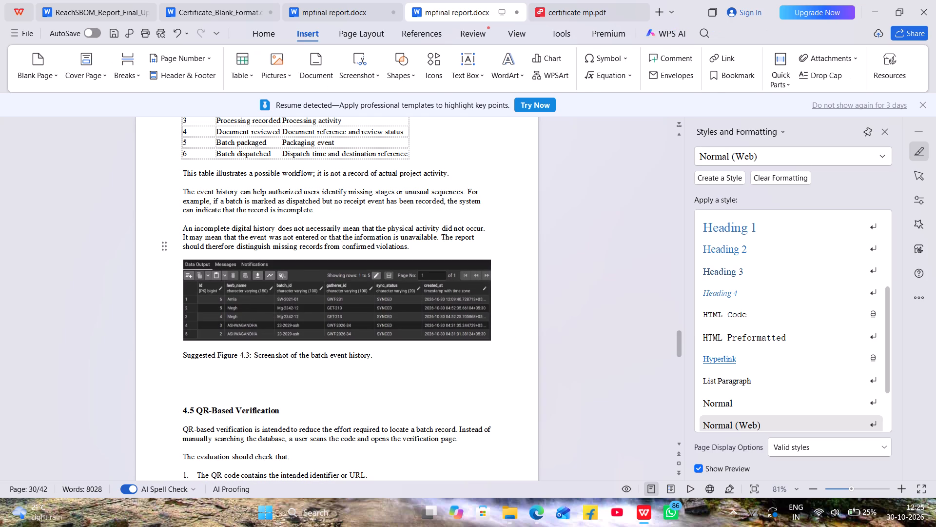
key(Return)
click(491, 349)
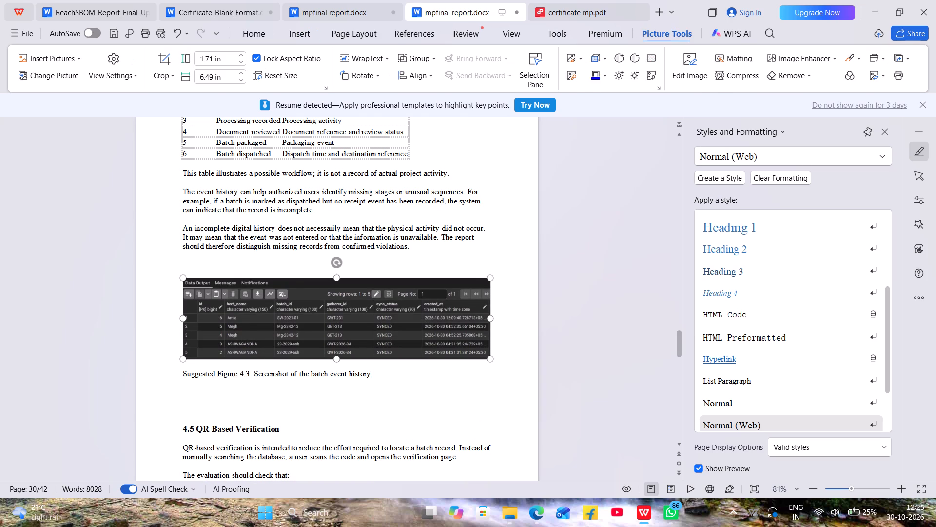
Center the Suggested Figure 4.3 caption, together with the empty line below it, and make it bold.
drag(184, 380, 398, 389)
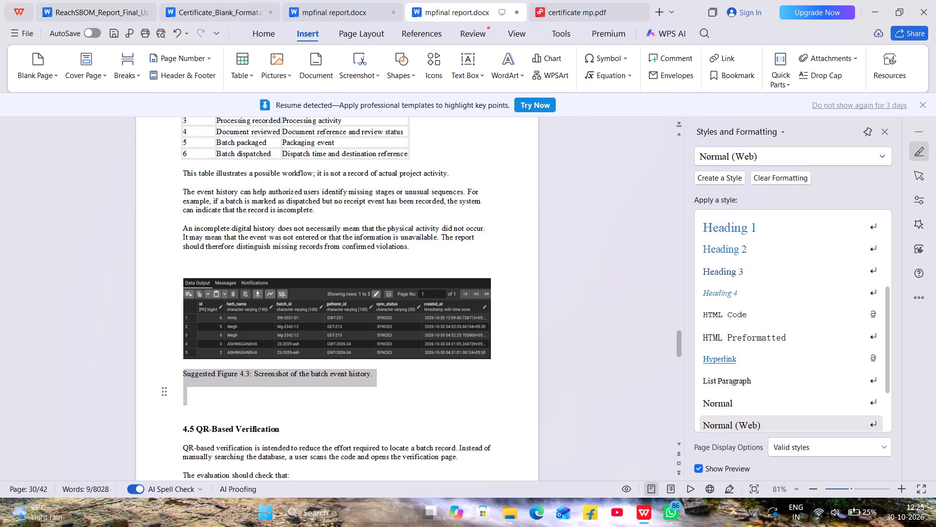
drag(398, 389, 399, 387)
click(272, 38)
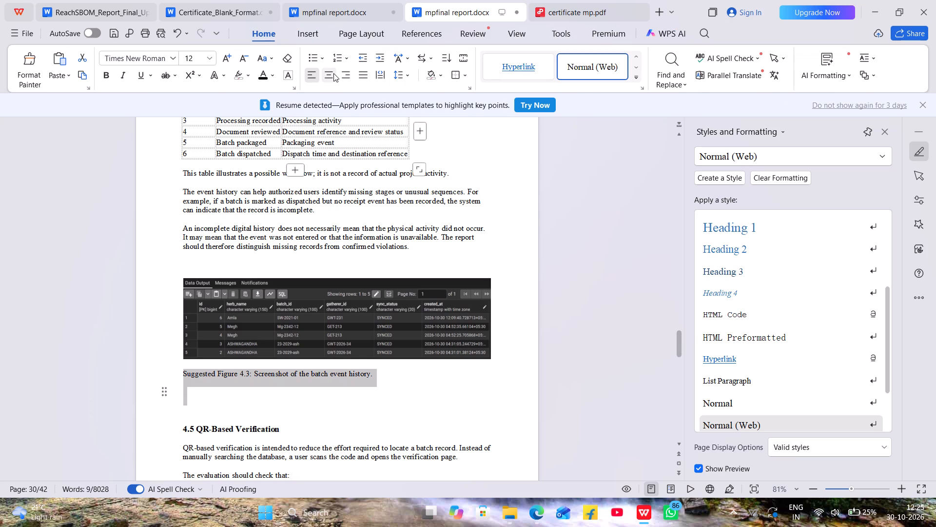
click(334, 74)
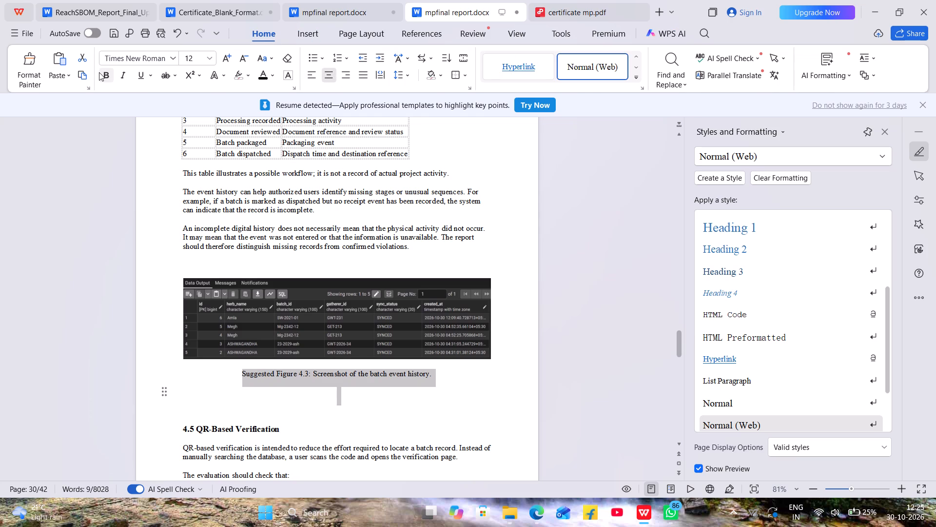
click(99, 72)
click(464, 376)
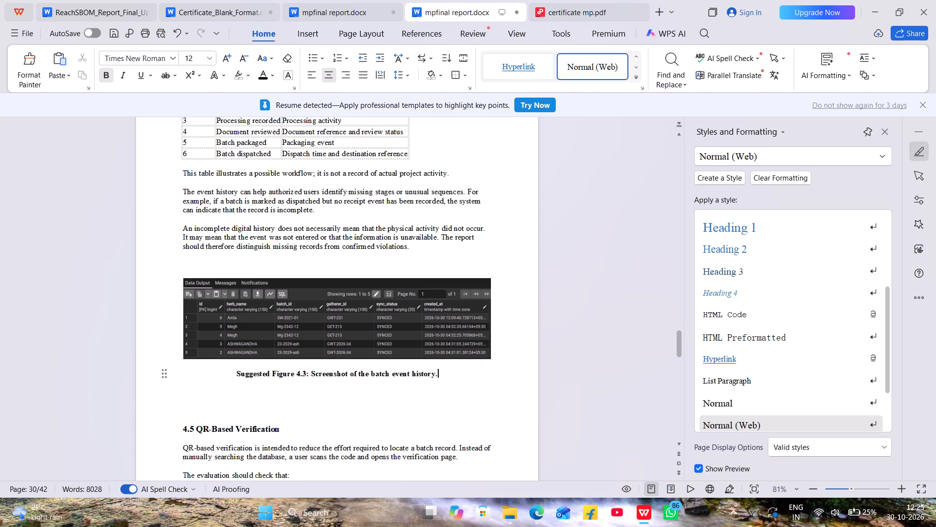
Add two empty paragraphs after "An illustrative history might contain the following events:" so the event table starts on the next page.
scroll(456, 378, up, 7)
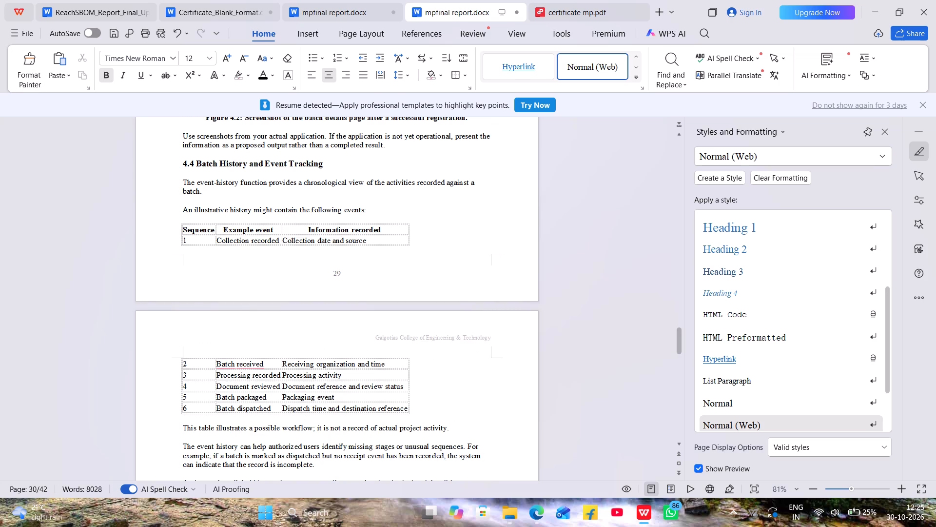
click(415, 203)
click(407, 207)
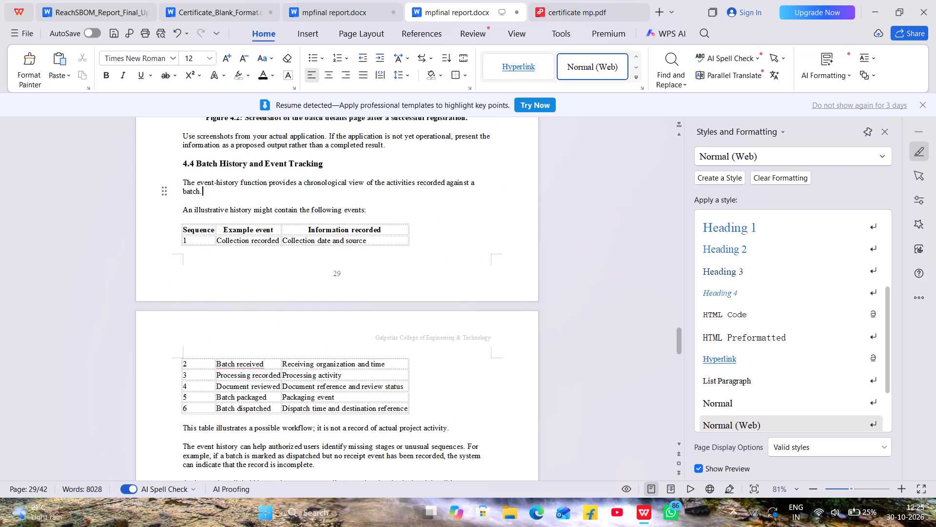
key(Return)
key(Return)
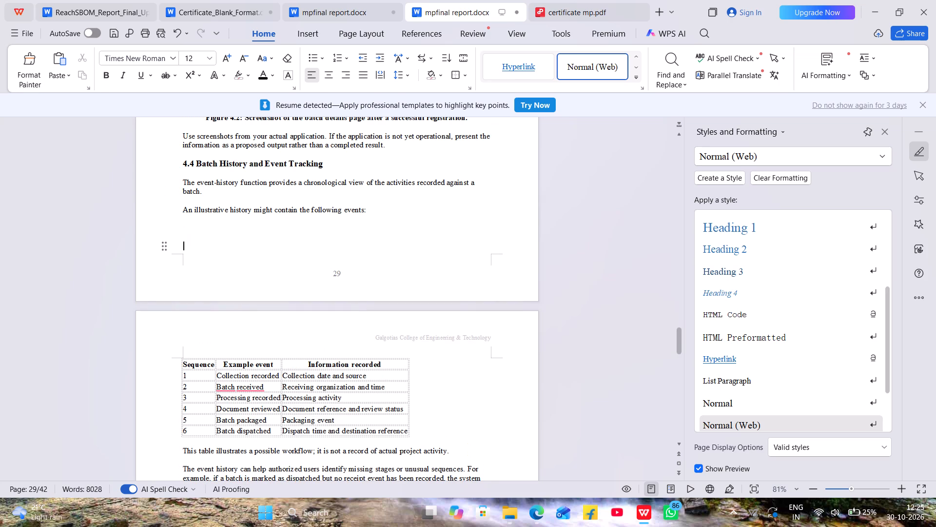
Add six empty paragraphs above the CHAPTER 5: CONCLUSION AND FUTURE SCOPE heading to push it down the page.
scroll(414, 300, up, 2)
scroll(413, 300, down, 10)
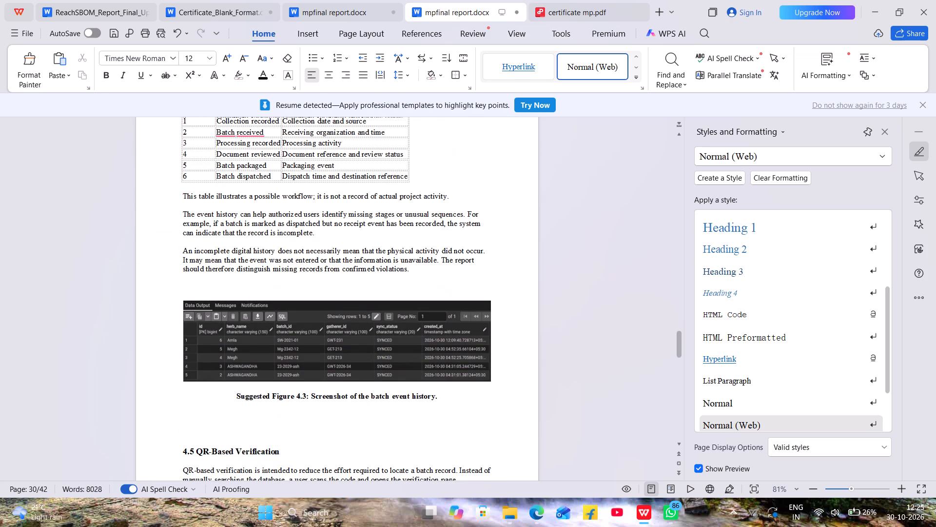
scroll(413, 299, down, 5)
scroll(414, 299, down, 20)
scroll(414, 299, down, 7)
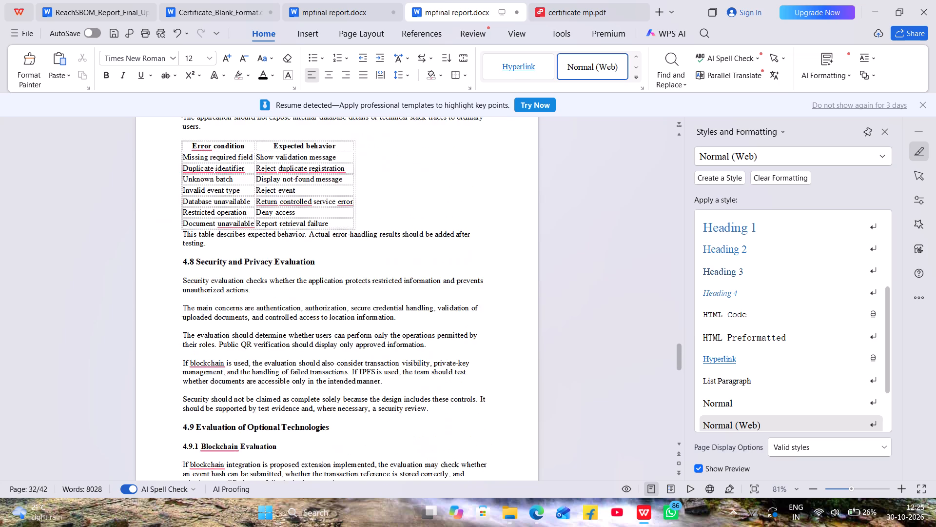
scroll(409, 301, down, 20)
scroll(409, 301, down, 16)
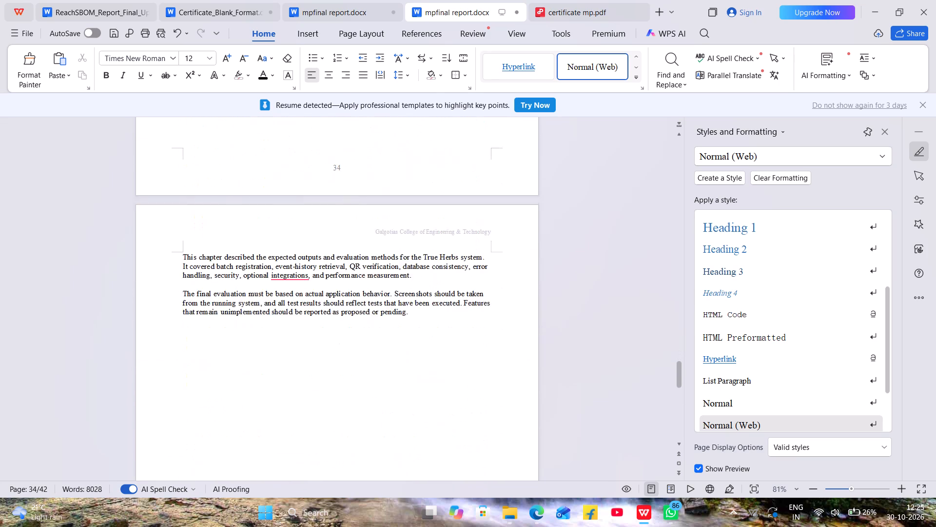
scroll(408, 304, down, 14)
scroll(408, 303, up, 6)
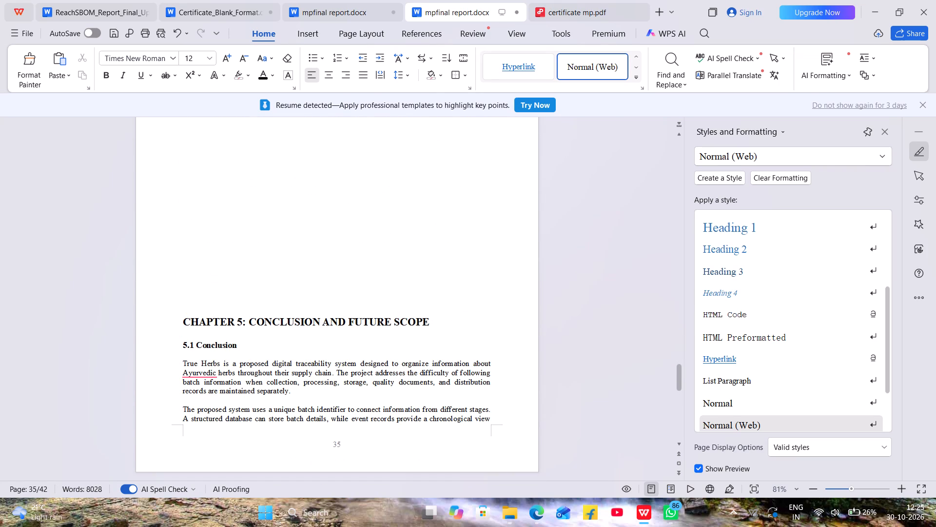
click(262, 272)
key(Return)
key(Return)
key(Return)
key(Return)
key(Return)
key(Return)
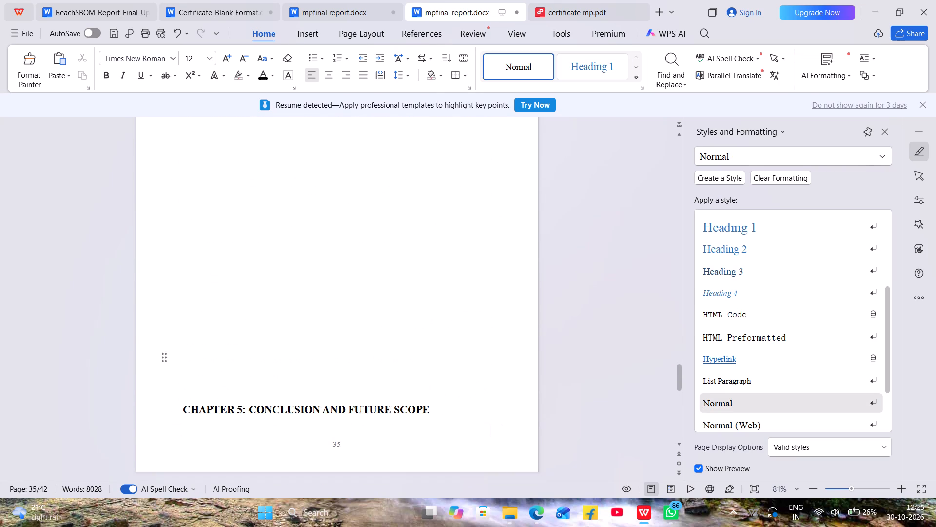
Look through Chapter 5 and the References section to check the page layout up to the document's end.
scroll(262, 274, down, 20)
scroll(262, 274, down, 4)
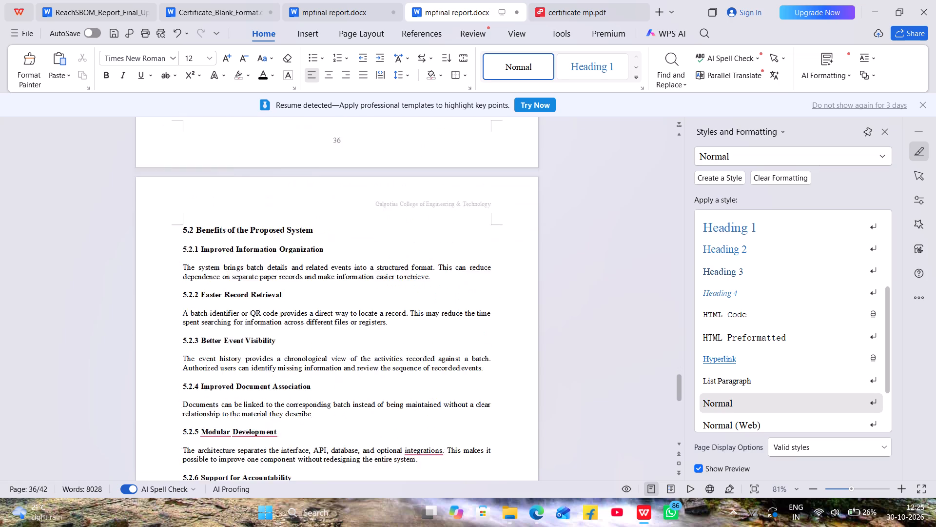
scroll(263, 274, down, 4)
scroll(263, 274, down, 20)
scroll(263, 274, down, 4)
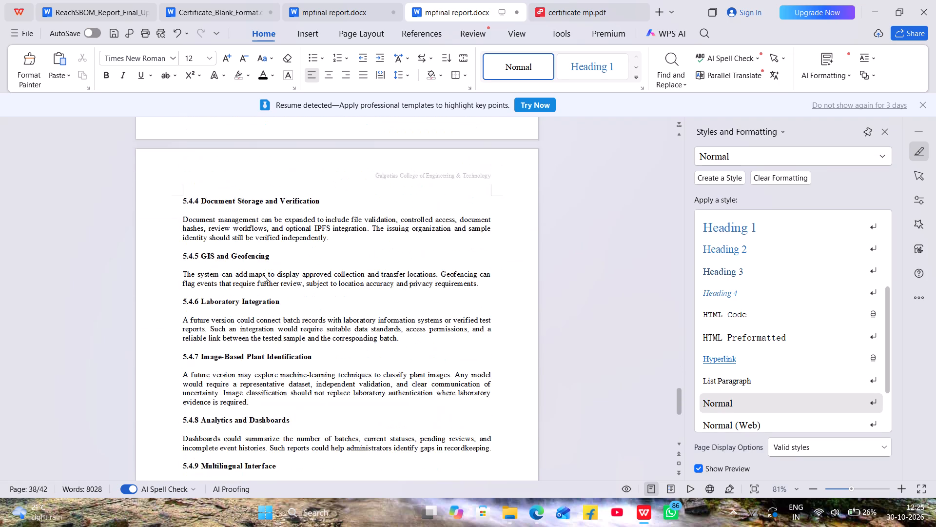
scroll(263, 275, down, 14)
scroll(263, 275, down, 13)
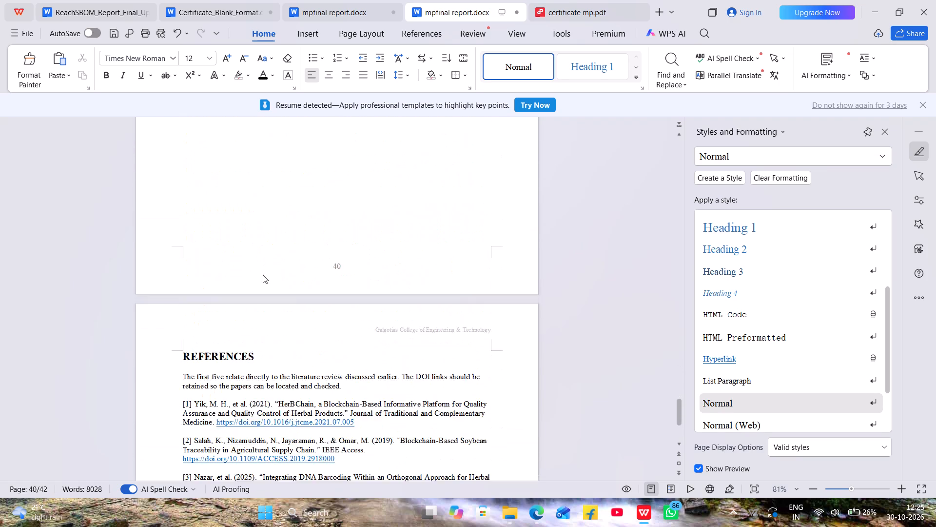
scroll(263, 275, down, 16)
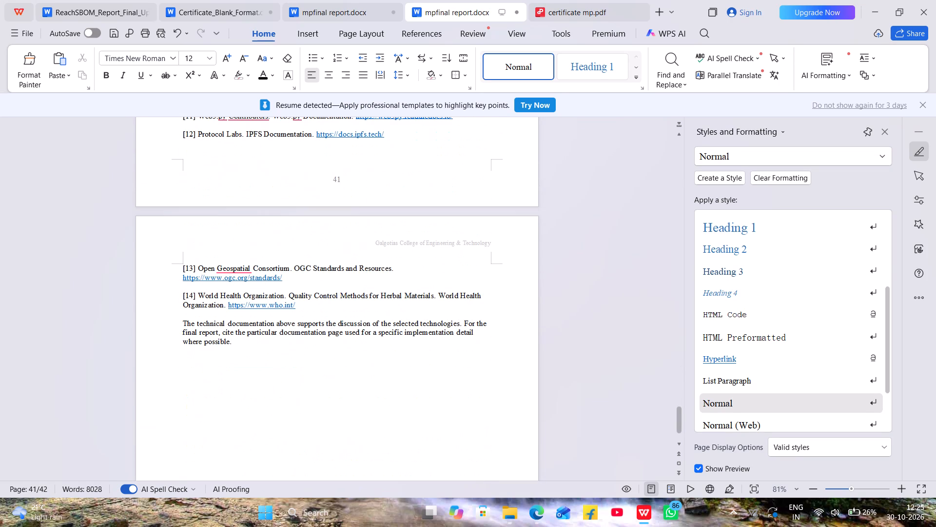
scroll(210, 308, up, 11)
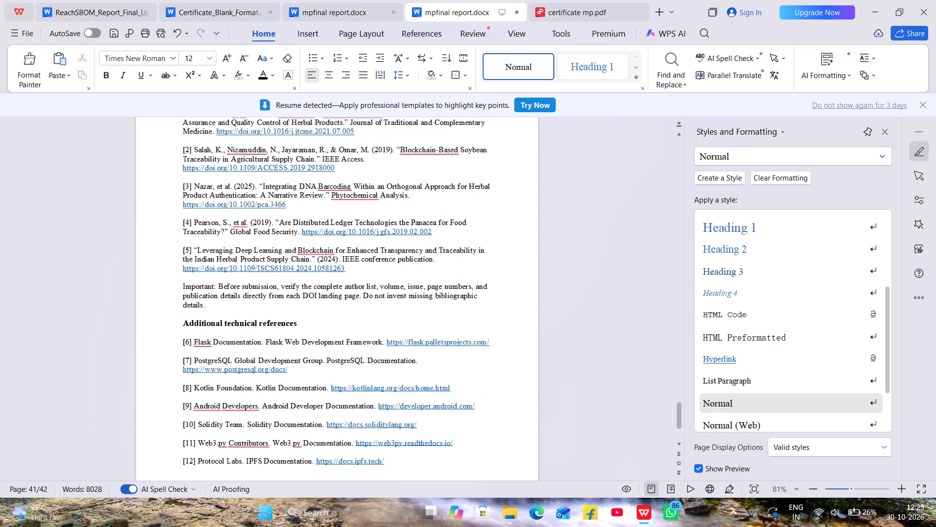
scroll(210, 308, up, 2)
scroll(210, 309, down, 5)
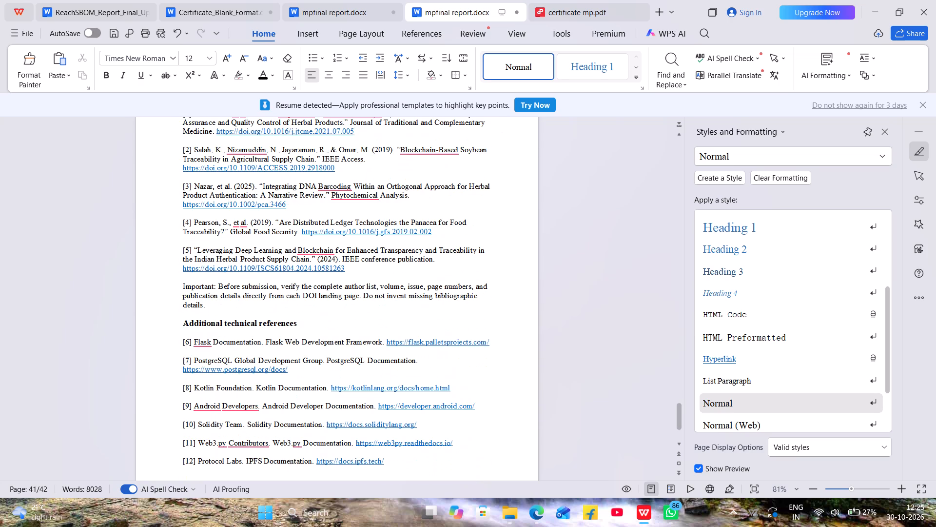
scroll(210, 309, up, 2)
scroll(531, 260, up, 8)
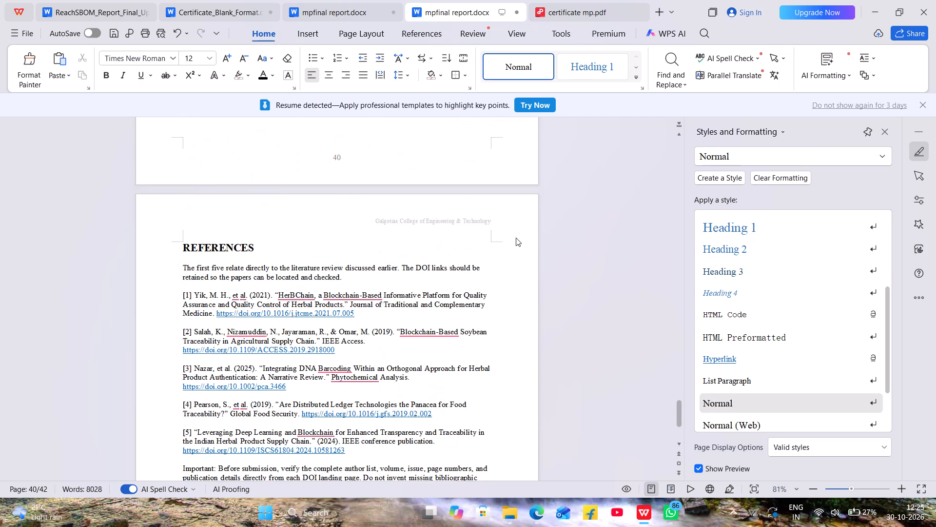
Delete the word "Suggested" from the Figure 4.3 caption below the batch event history screenshot in section 4.4.
scroll(516, 238, up, 20)
scroll(516, 238, up, 16)
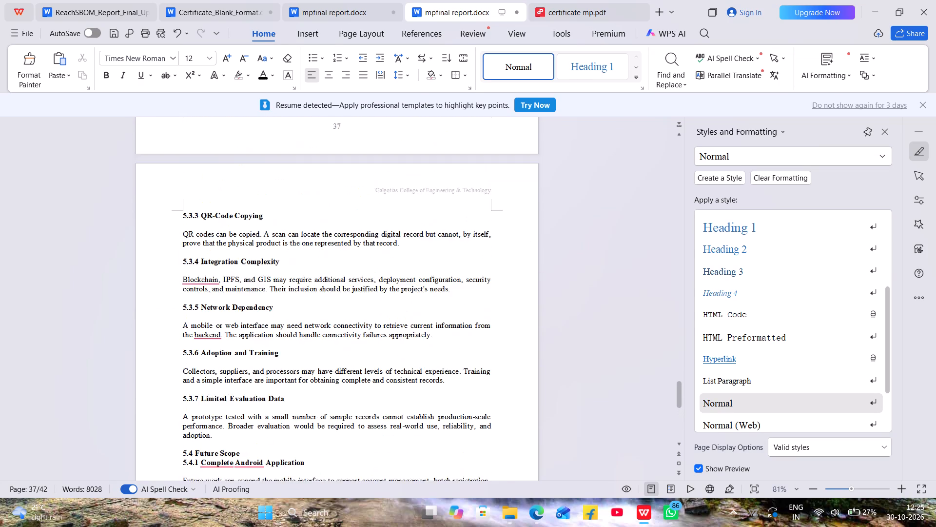
scroll(527, 229, up, 20)
scroll(527, 229, up, 15)
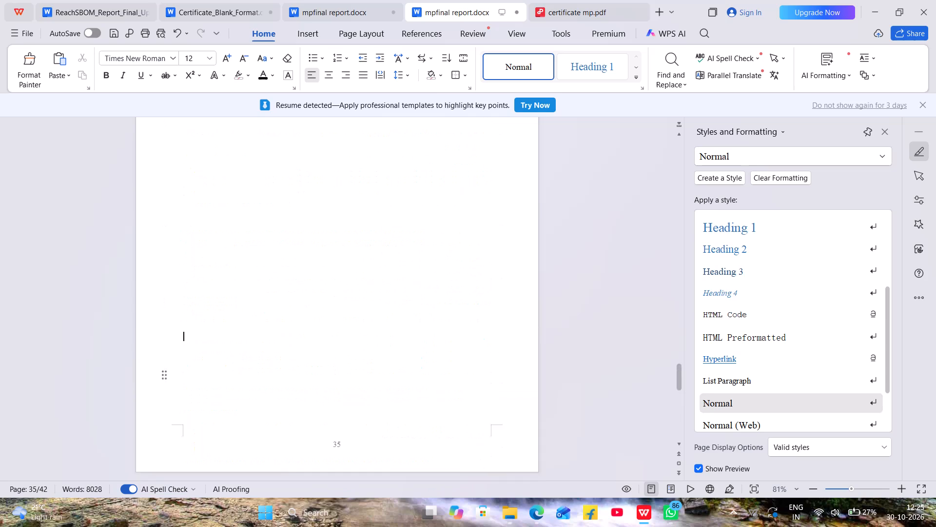
scroll(527, 228, up, 20)
scroll(527, 228, up, 15)
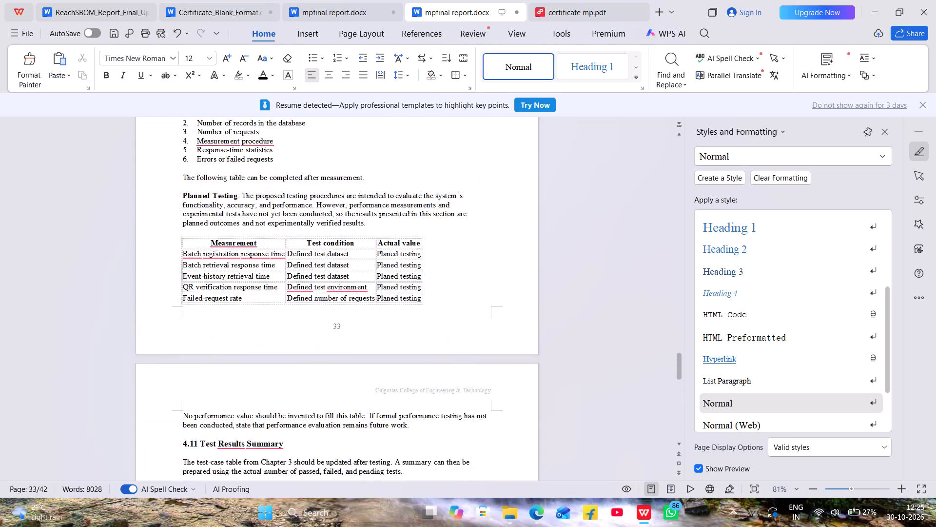
scroll(527, 228, up, 20)
scroll(527, 228, up, 15)
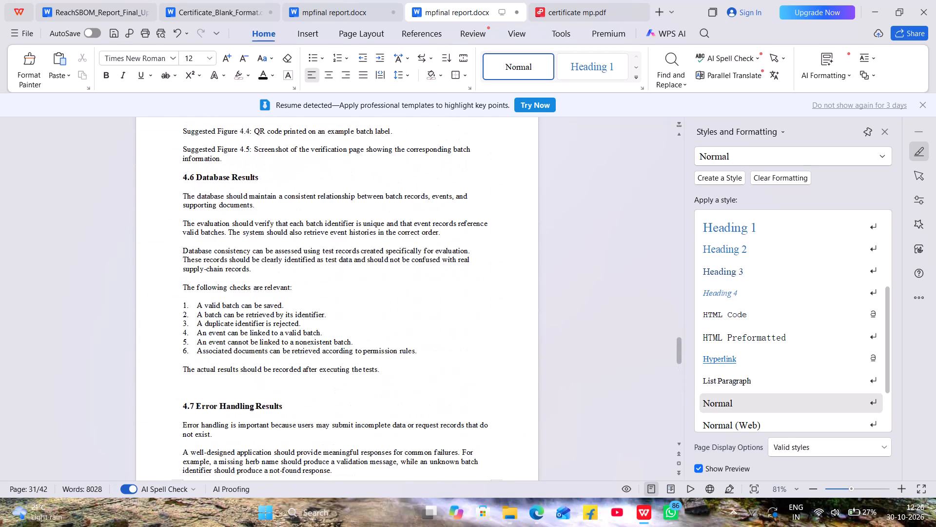
scroll(527, 228, up, 16)
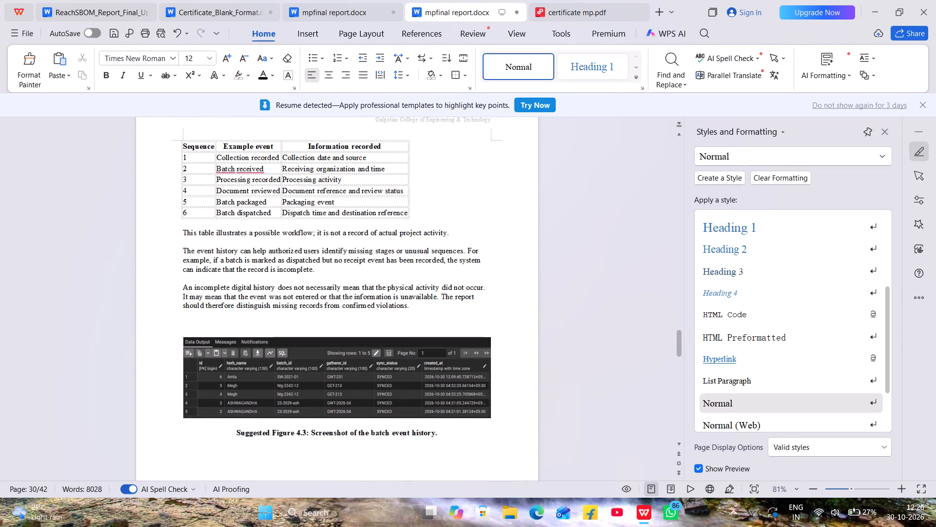
click(265, 431)
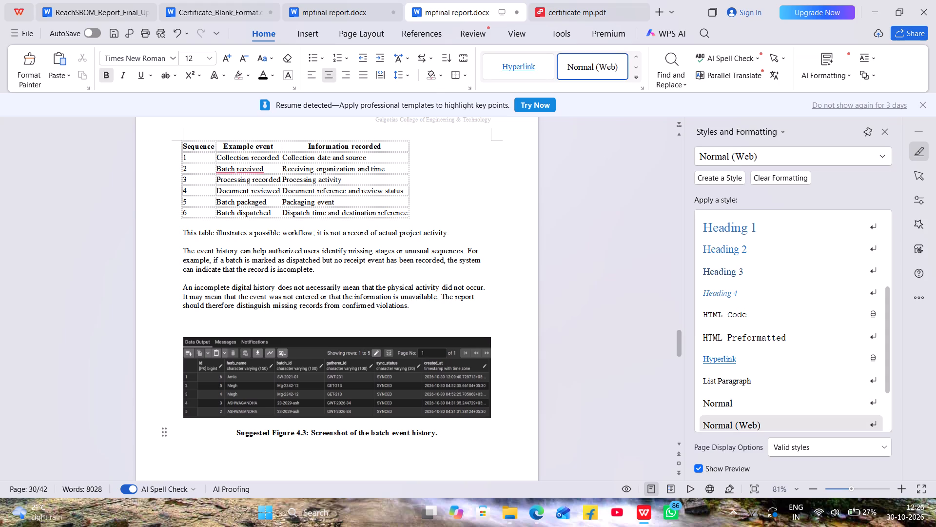
click(270, 434)
key(BackSpace)
key(BackSpace)
key(BackSpace)
key(BackSpace)
key(BackSpace)
key(BackSpace)
key(BackSpace)
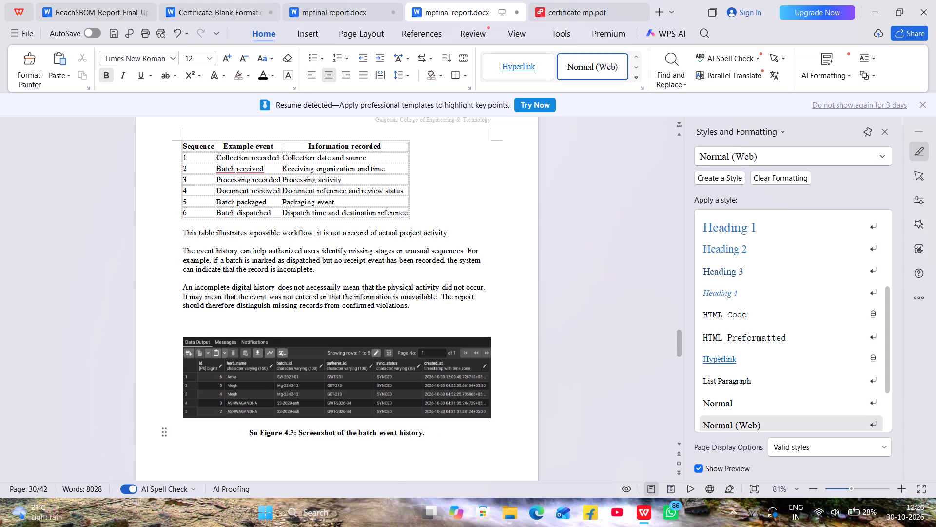
key(BackSpace)
key(BackSpace)
Copy the full Figure 4.1 caption below the batch registration form screenshot in chapter 4.
scroll(273, 355, up, 8)
scroll(278, 274, up, 1)
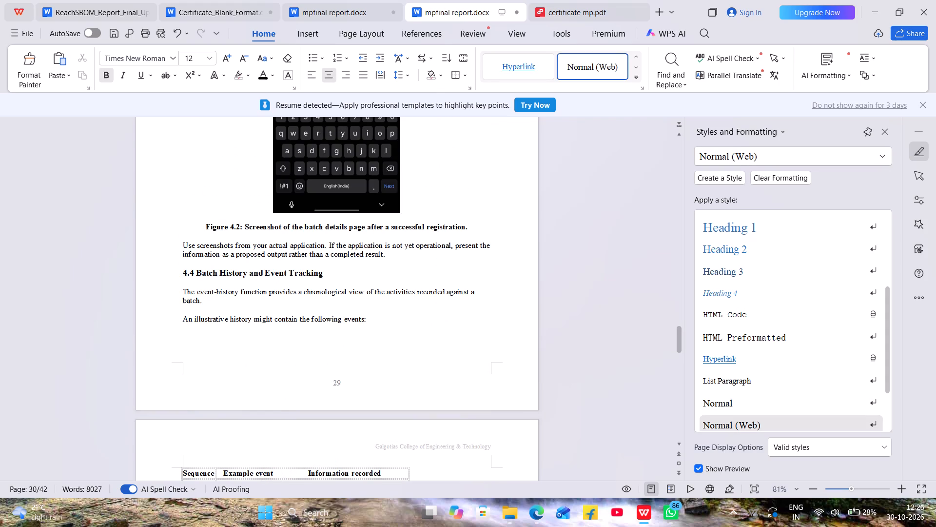
scroll(332, 240, up, 16)
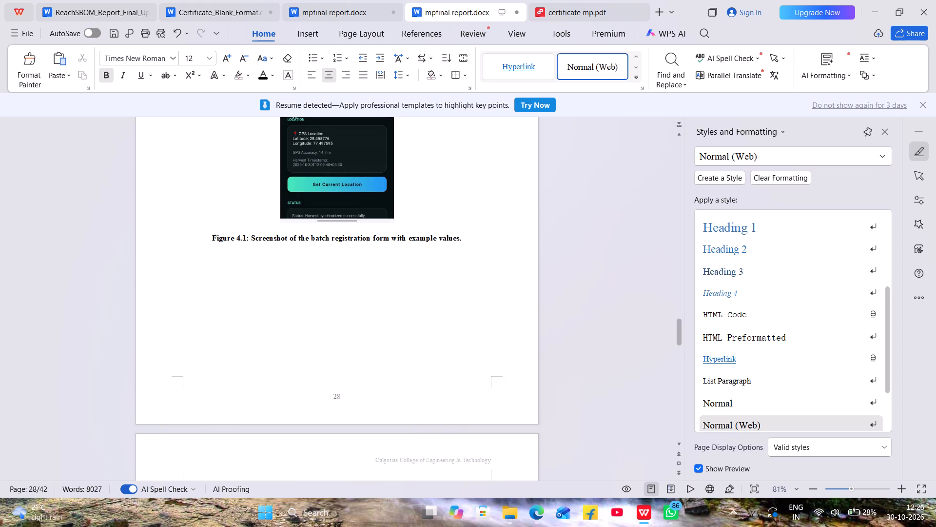
scroll(323, 300, down, 1)
scroll(323, 299, up, 2)
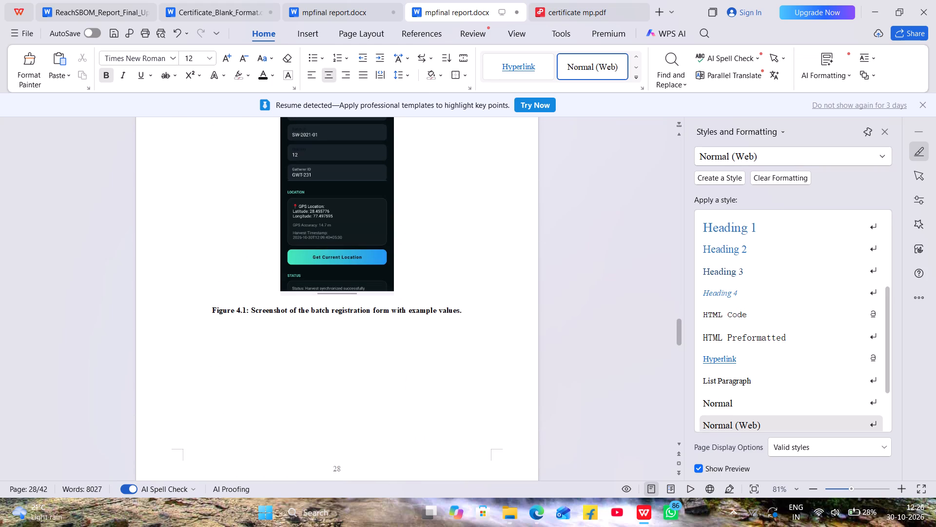
drag(471, 314, 196, 304)
click(471, 306)
drag(205, 308, 474, 310)
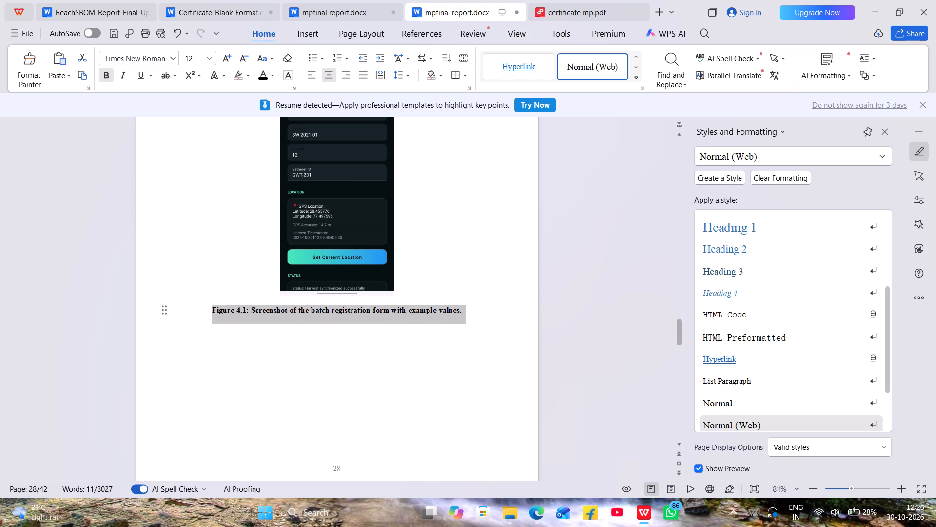
key(ctrl+c)
Paste the Figure 4.1 caption into the empty page-32 row of the List of Figures, without an extra line.
drag(680, 342, 680, 259)
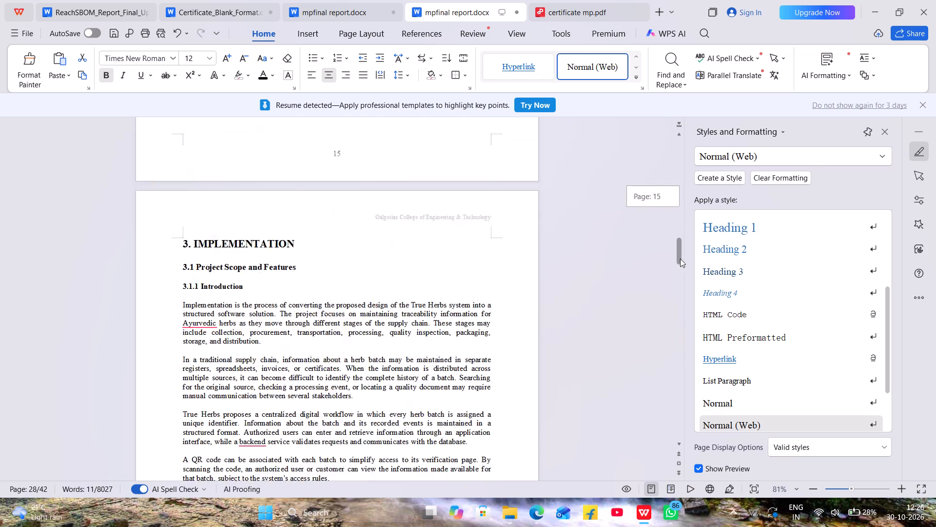
drag(680, 259, 681, 219)
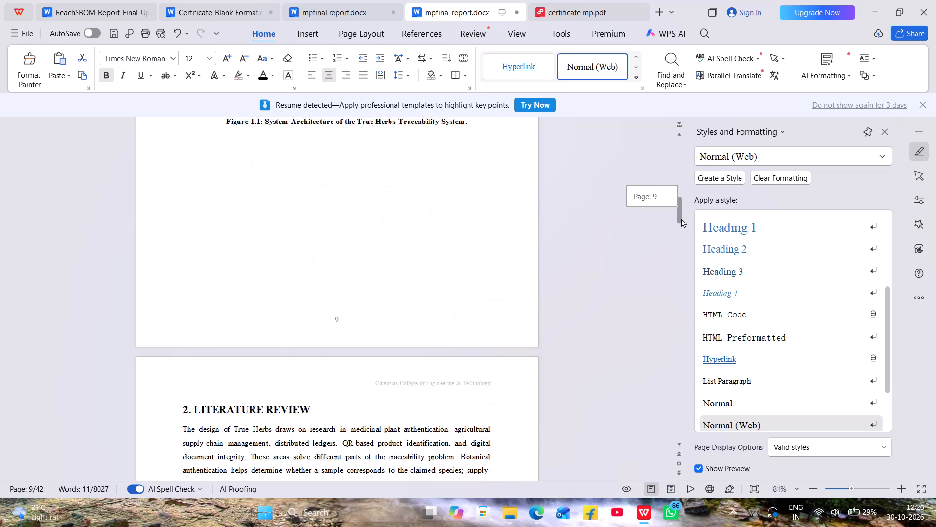
drag(681, 219, 683, 193)
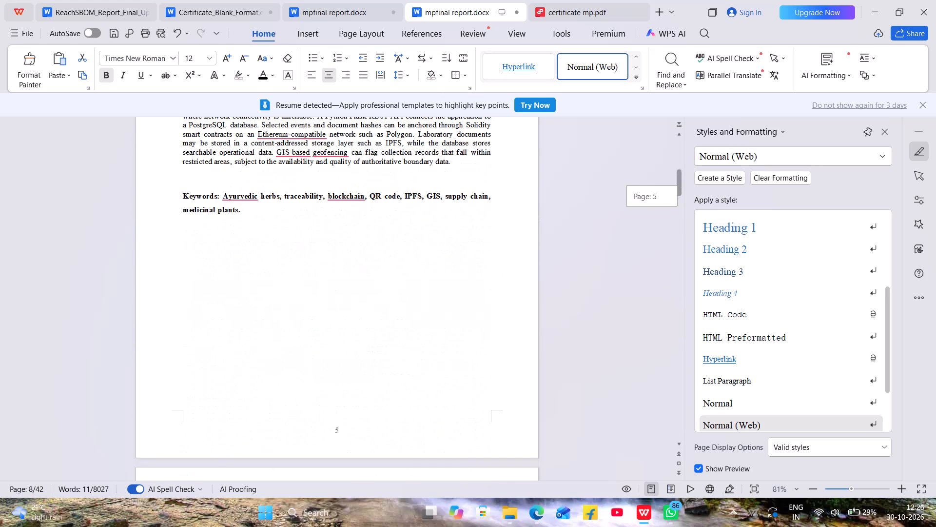
drag(683, 193, 685, 187)
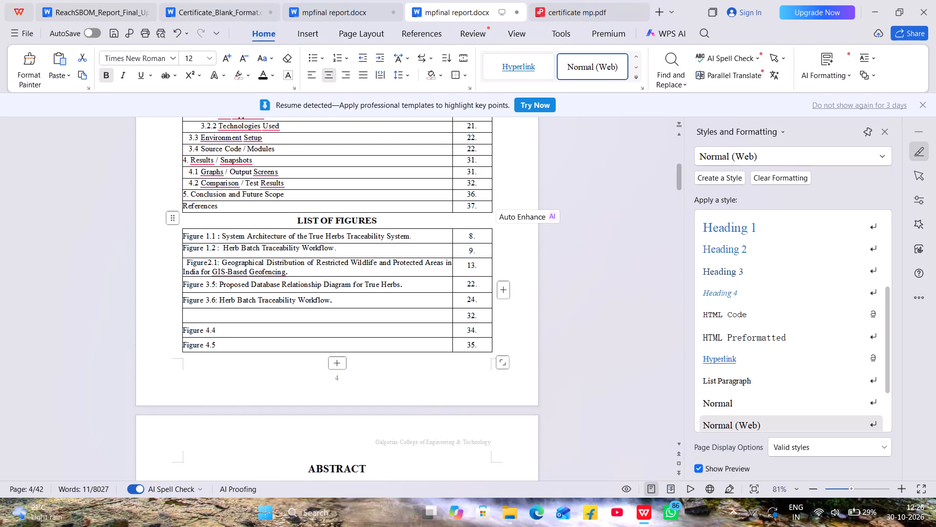
click(211, 315)
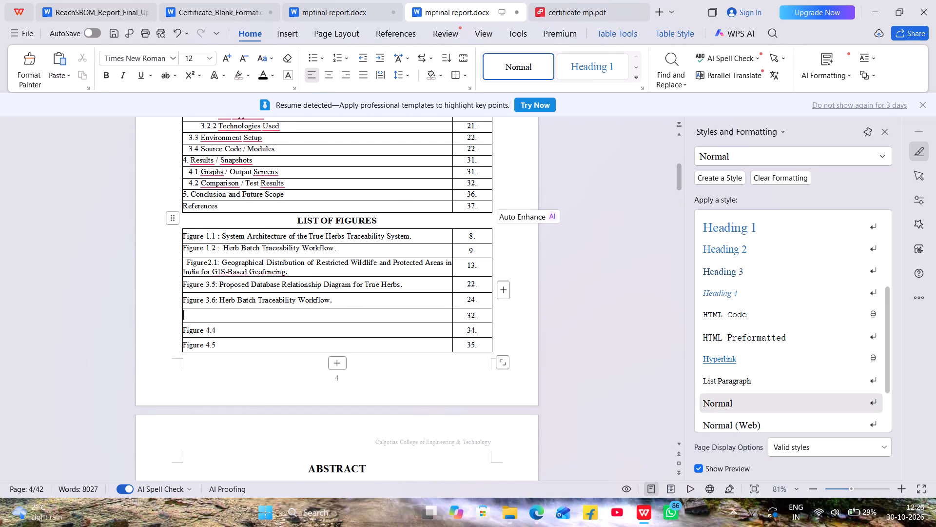
key(ctrl+v)
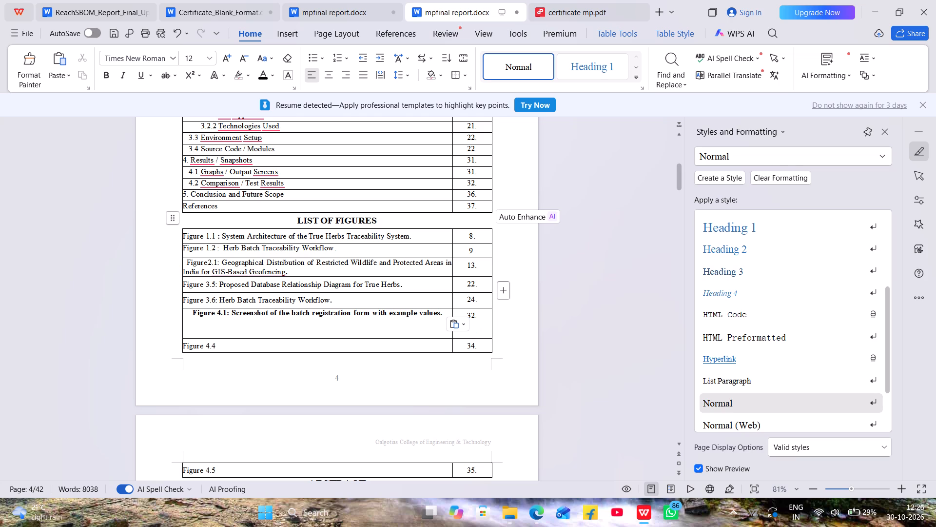
key(BackSpace)
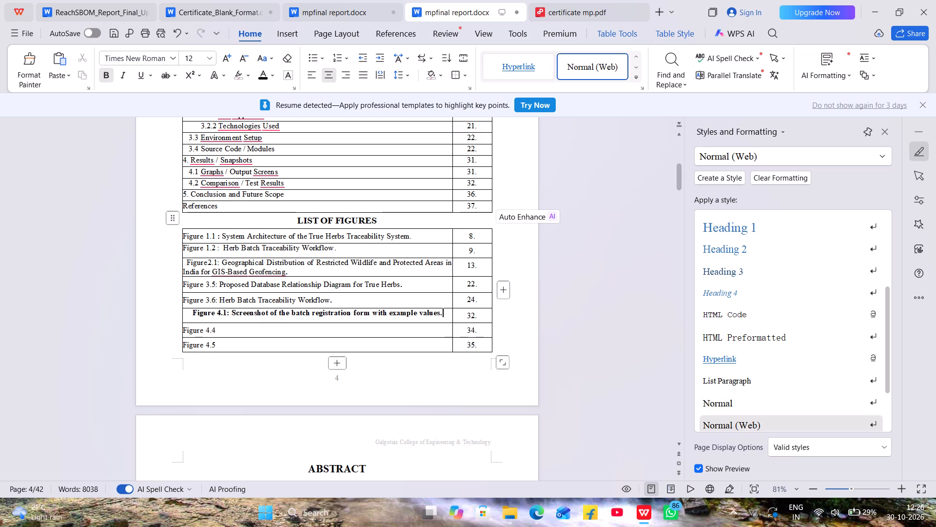
Remove the bold and the centred alignment from the Figure 4.1 entry in the List of Figures.
drag(444, 319, 196, 312)
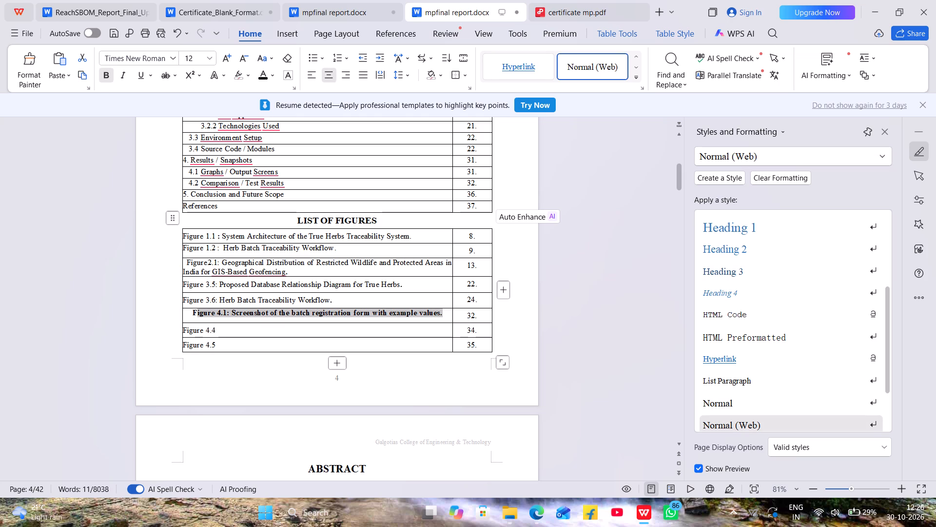
drag(196, 312, 192, 314)
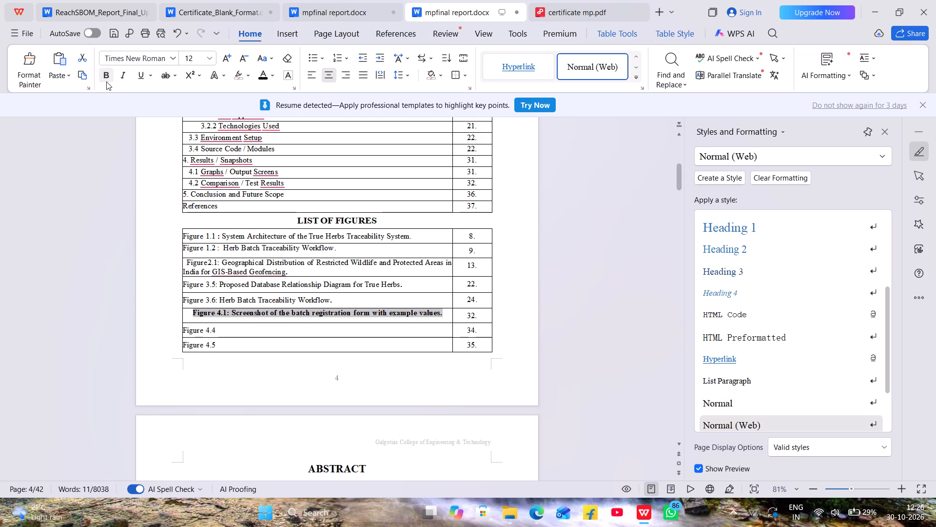
click(106, 71)
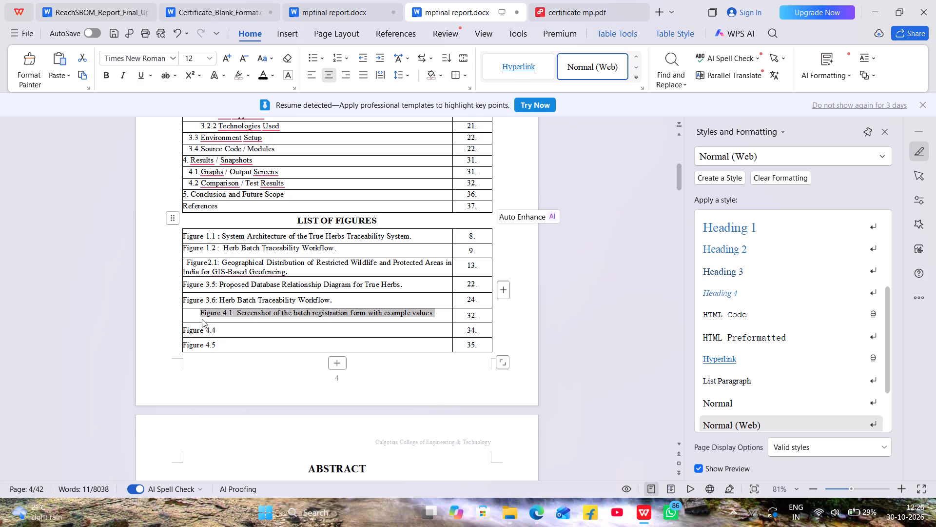
click(194, 309)
key(BackSpace)
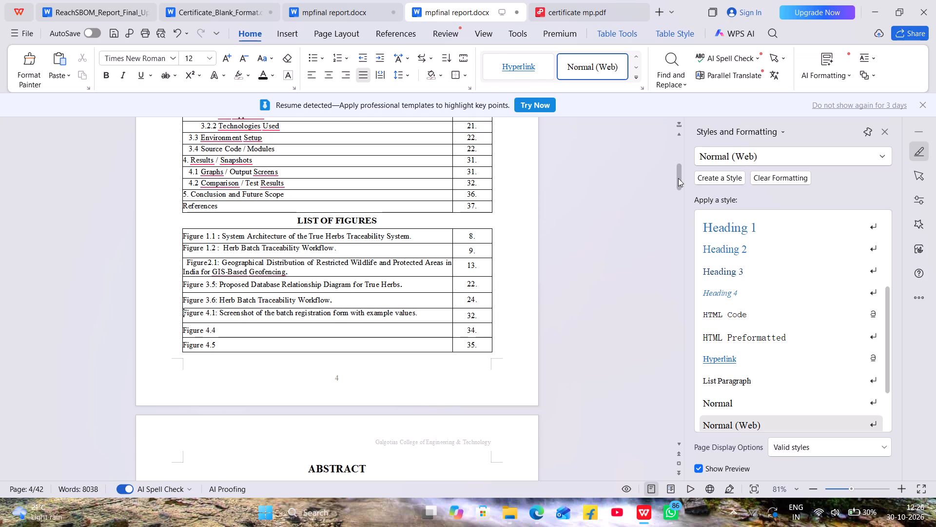
Copy the full Figure 4.2 caption below the batch details page screenshot, just above section 4.4.
drag(679, 180, 670, 416)
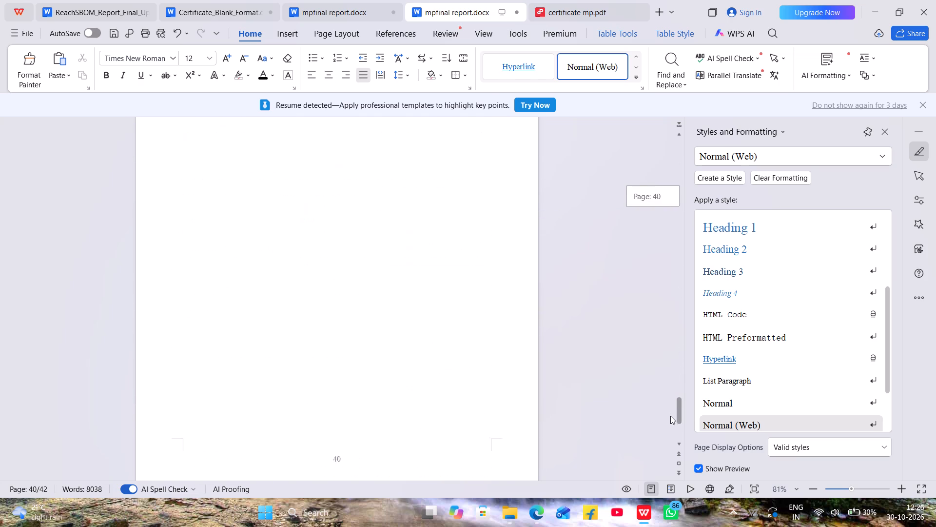
drag(670, 416, 684, 345)
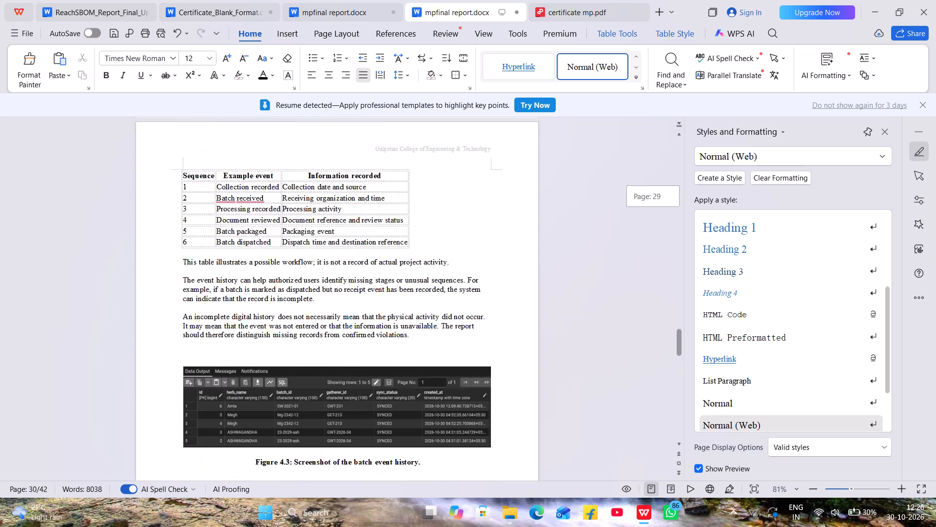
drag(684, 345, 684, 342)
drag(480, 288, 445, 285)
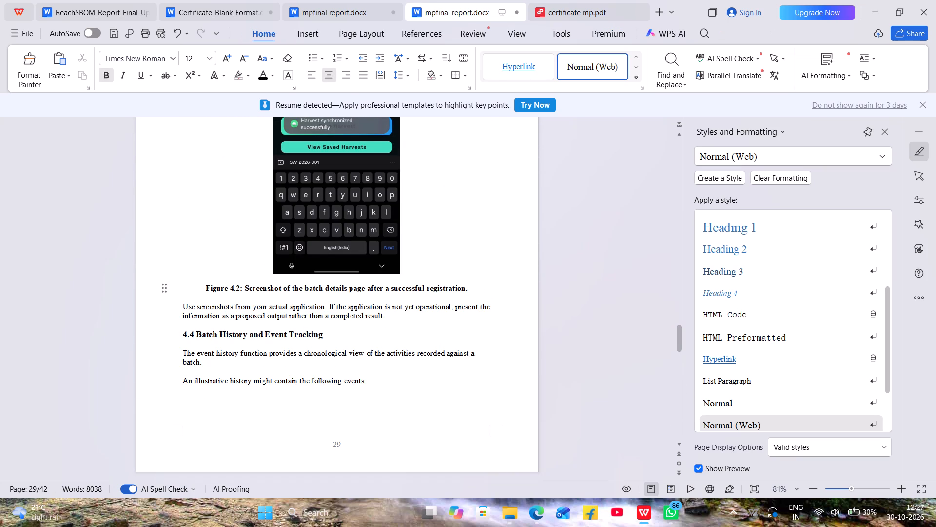
drag(445, 285, 200, 291)
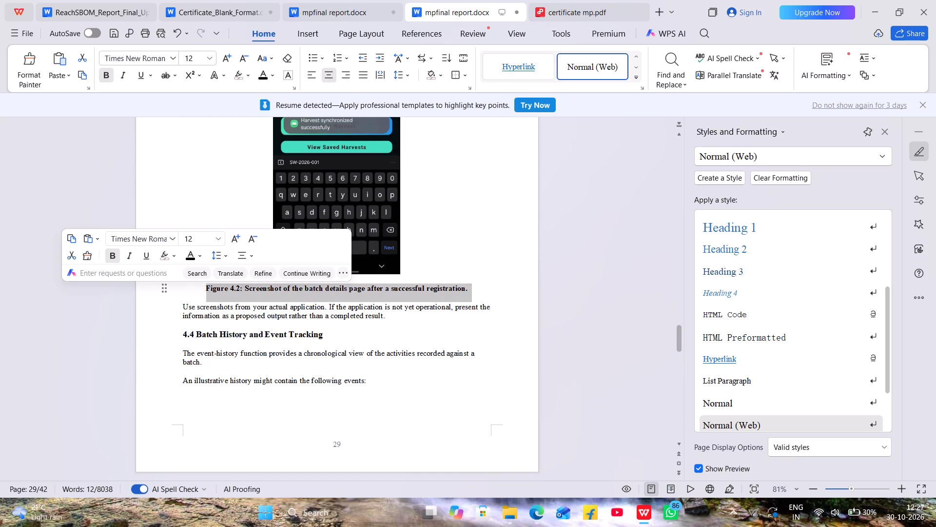
key(ctrl+c)
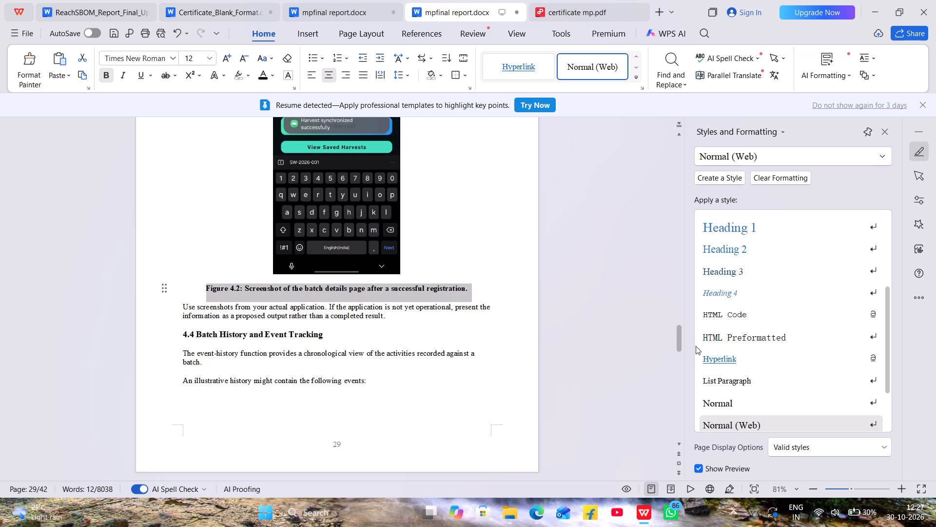
Clear the "Figure 4.4" placeholder text from the page-34 row of the List of Figures.
drag(679, 346, 697, 163)
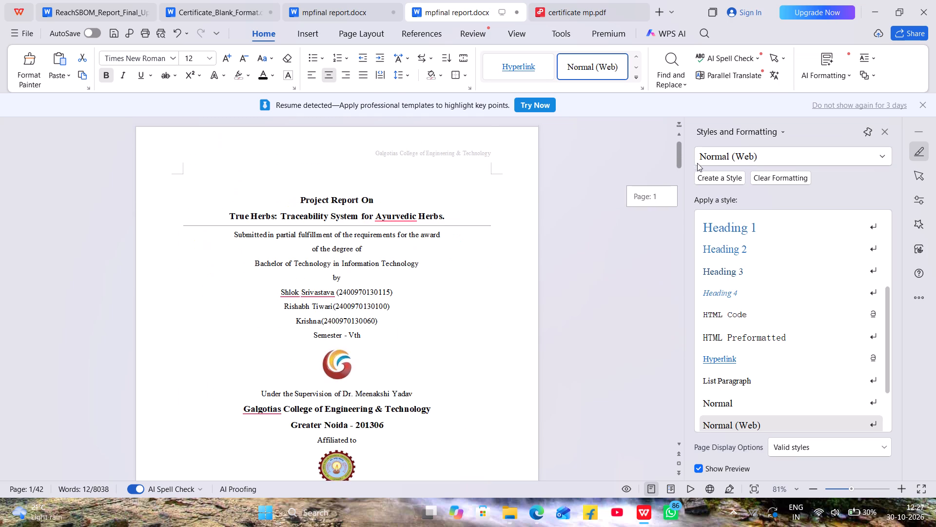
drag(697, 163, 694, 189)
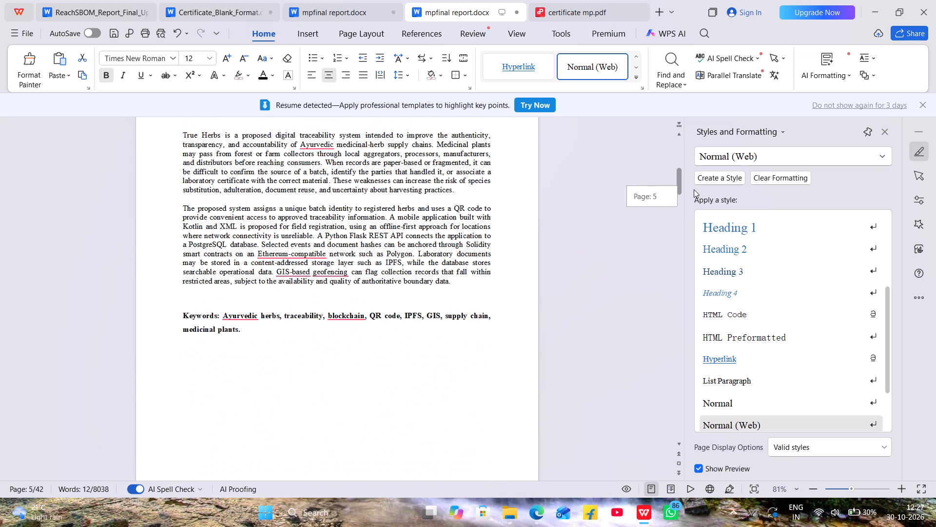
drag(694, 189, 696, 183)
scroll(581, 388, down, 1)
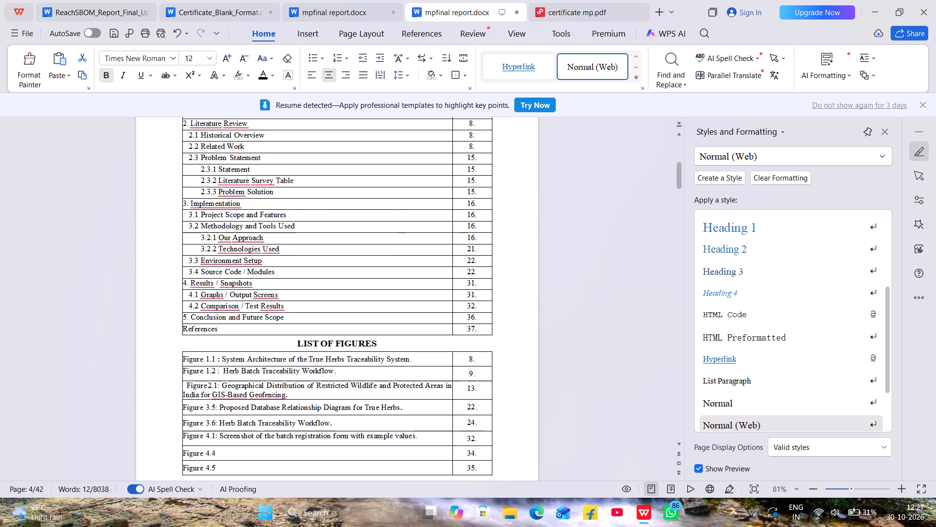
scroll(571, 393, down, 1)
click(274, 424)
click(251, 409)
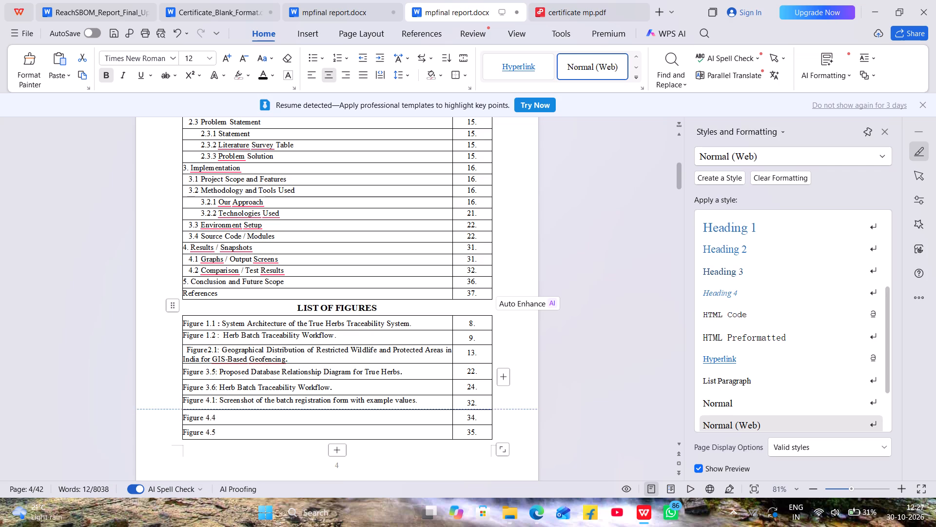
click(249, 409)
scroll(282, 404, down, 1)
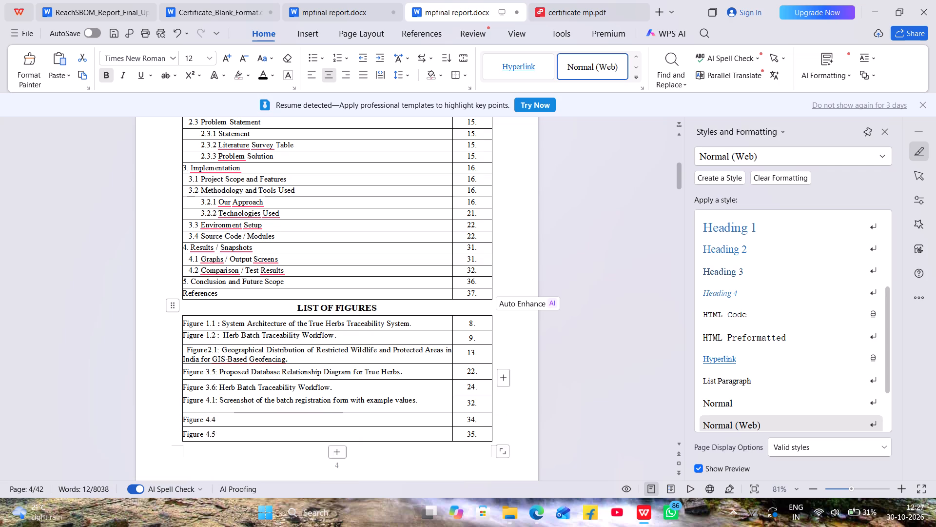
click(253, 386)
key(BackSpace)
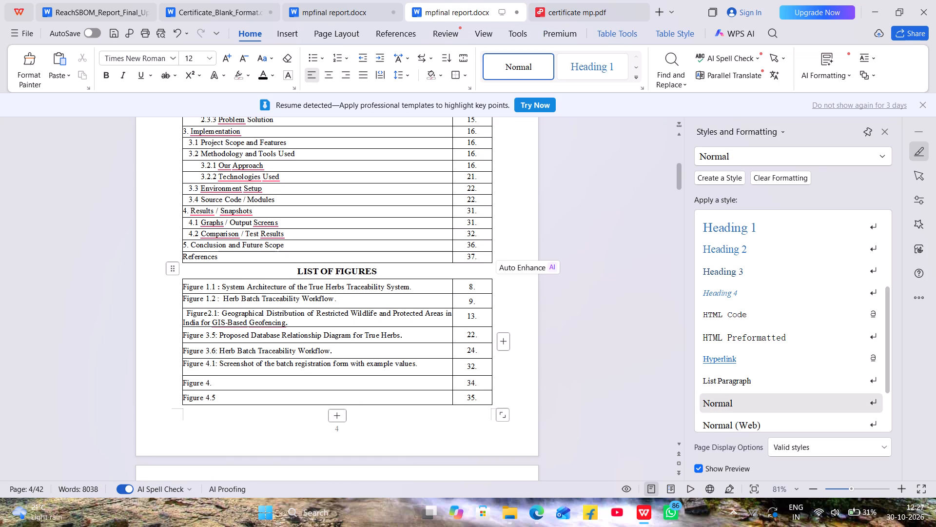
key(BackSpace)
key(BackSpace)
key(BackSpace)
key(BackSpace)
key(BackSpace)
key(BackSpace)
key(BackSpace)
key(BackSpace)
key(BackSpace)
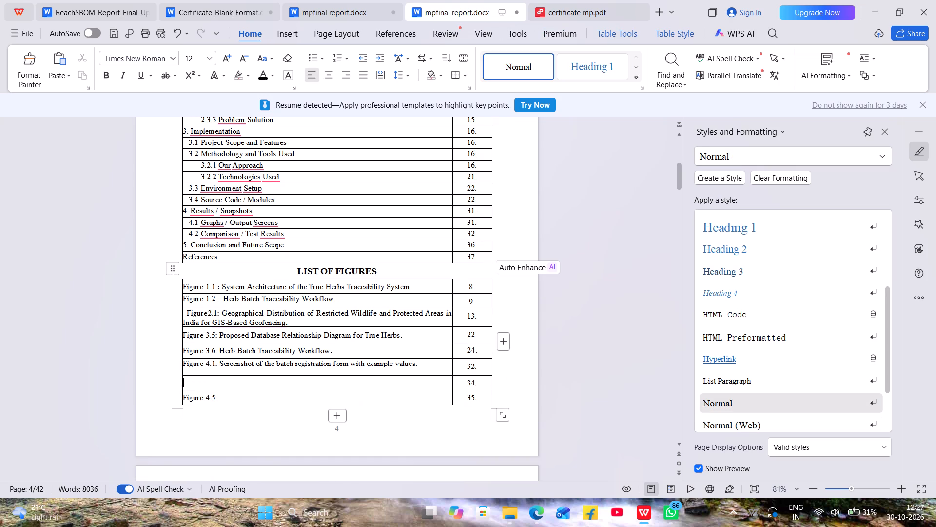
Paste the Figure 4.2 caption into the emptied page-34 row of the List of Figures.
ctrl+click(255, 388)
key(ctrl+v)
ctrl+click(254, 388)
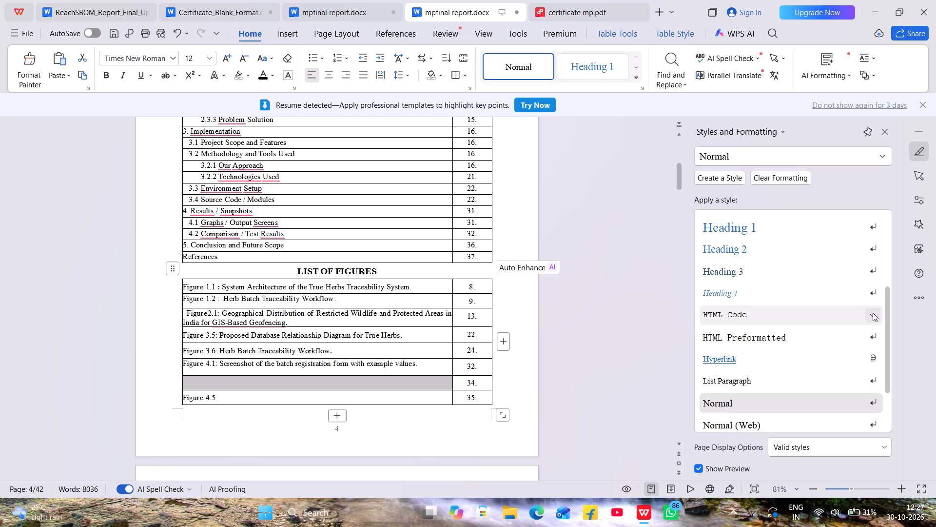
click(800, 307)
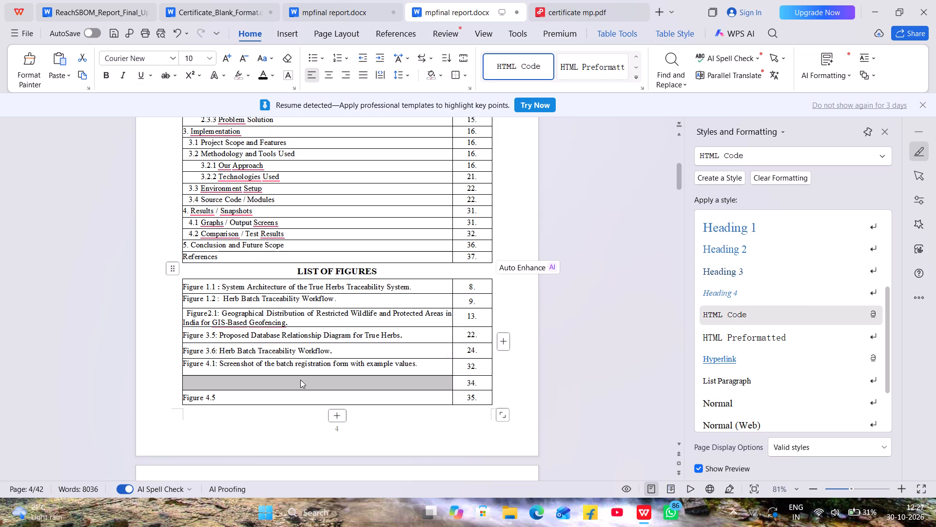
click(300, 380)
key(ctrl+v)
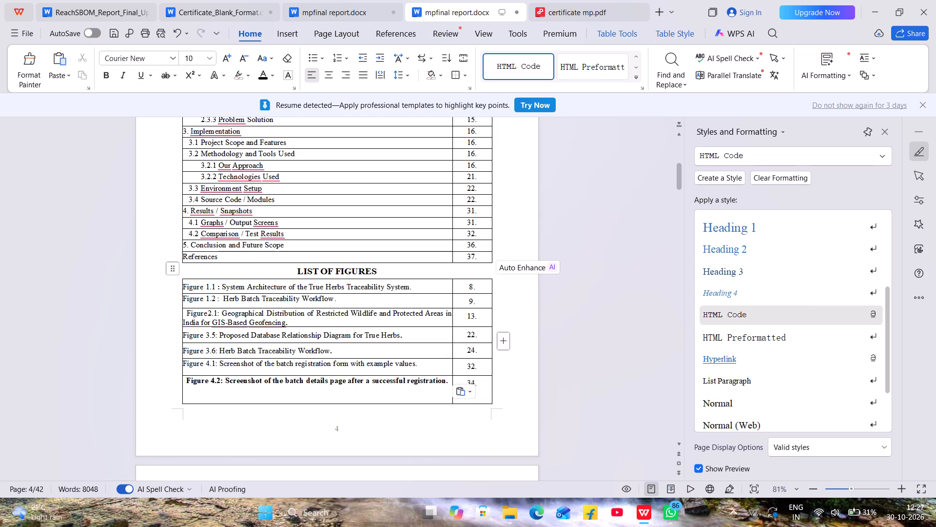
Remove the bold from the Figure 4.2 entry text in the List of Figures.
scroll(301, 386, down, 1)
drag(447, 347, 445, 346)
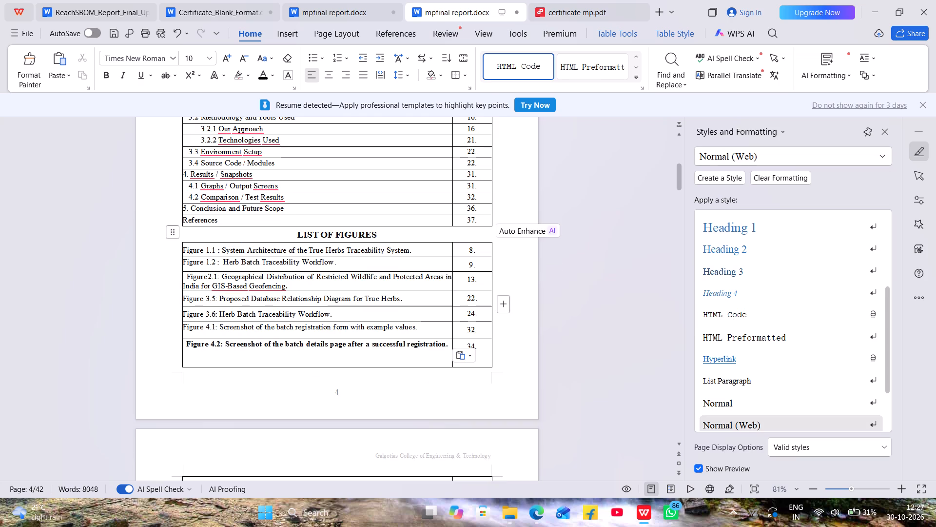
drag(445, 346, 138, 355)
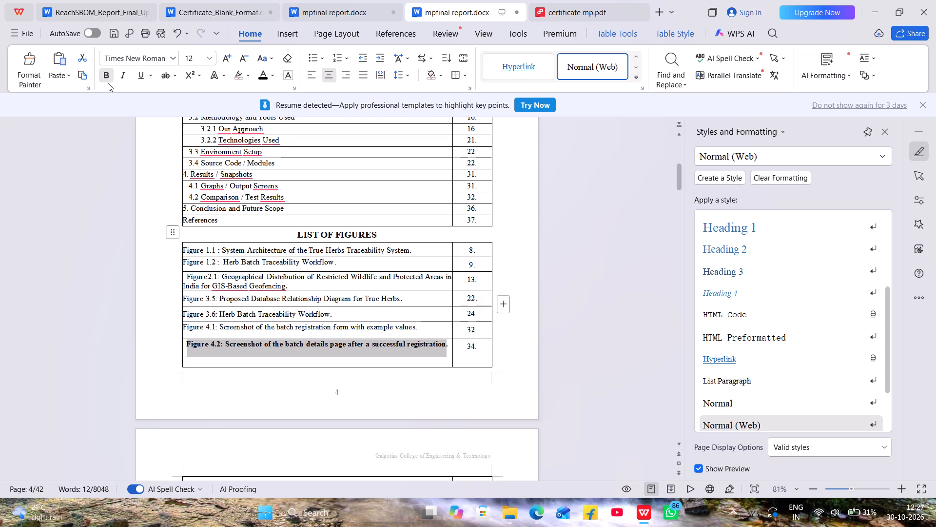
click(107, 80)
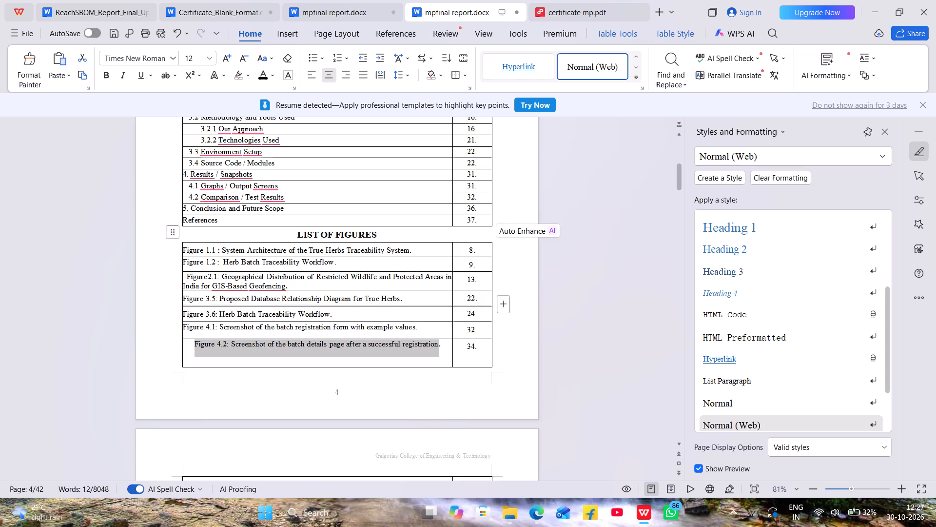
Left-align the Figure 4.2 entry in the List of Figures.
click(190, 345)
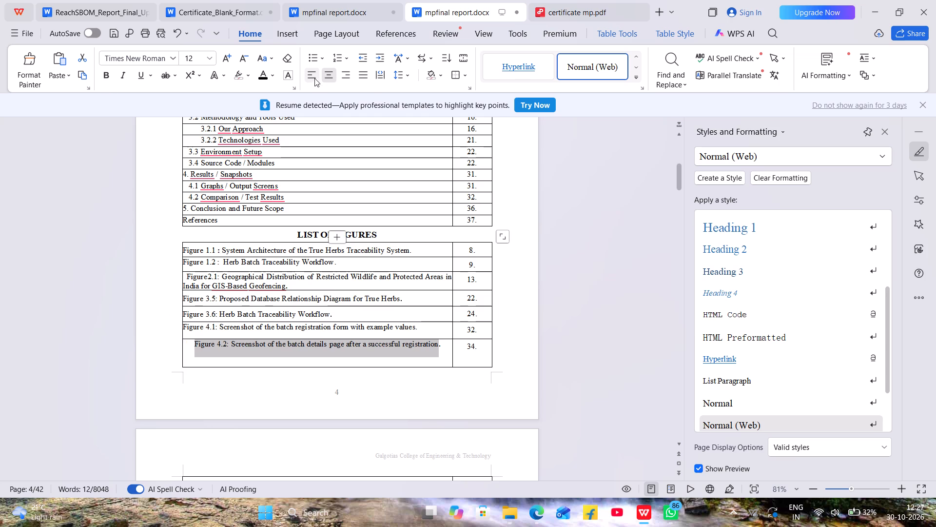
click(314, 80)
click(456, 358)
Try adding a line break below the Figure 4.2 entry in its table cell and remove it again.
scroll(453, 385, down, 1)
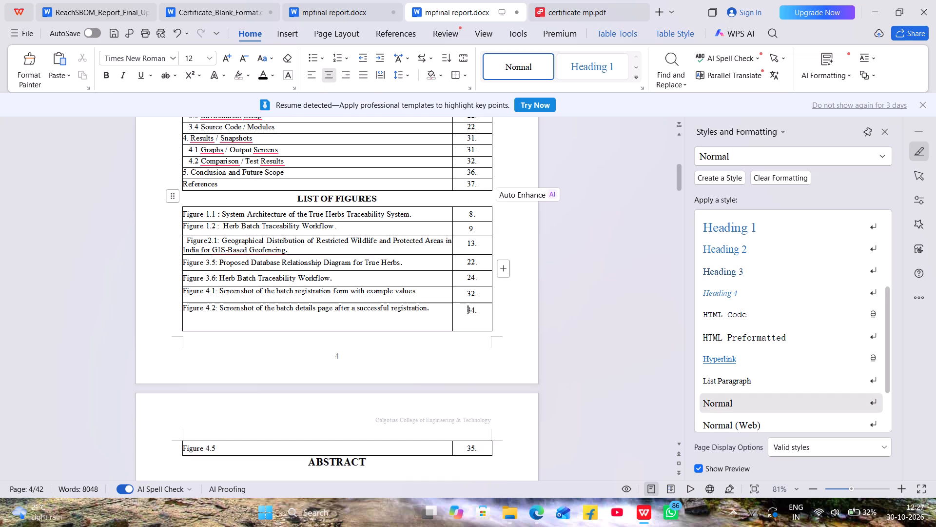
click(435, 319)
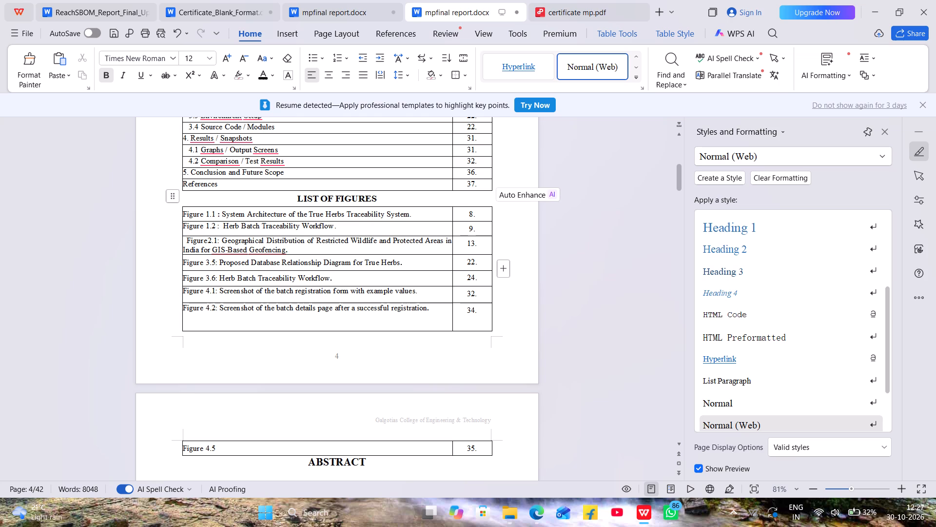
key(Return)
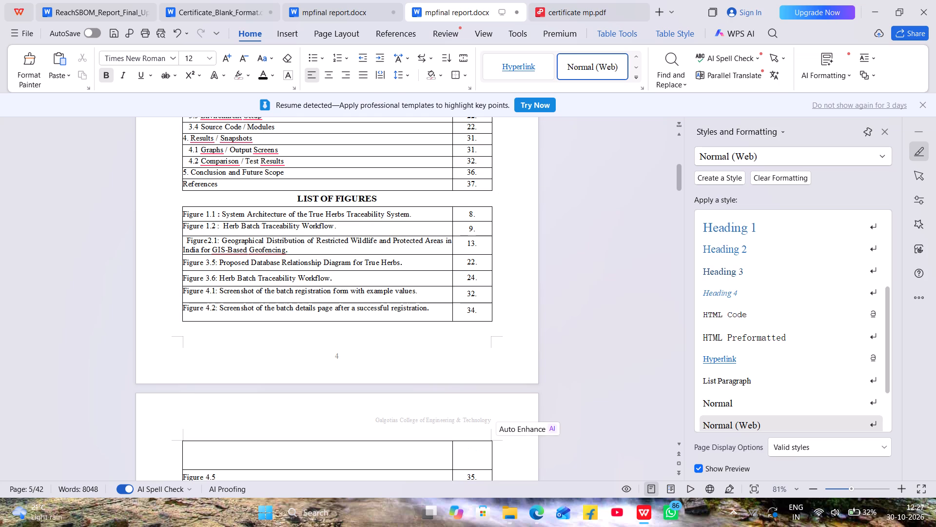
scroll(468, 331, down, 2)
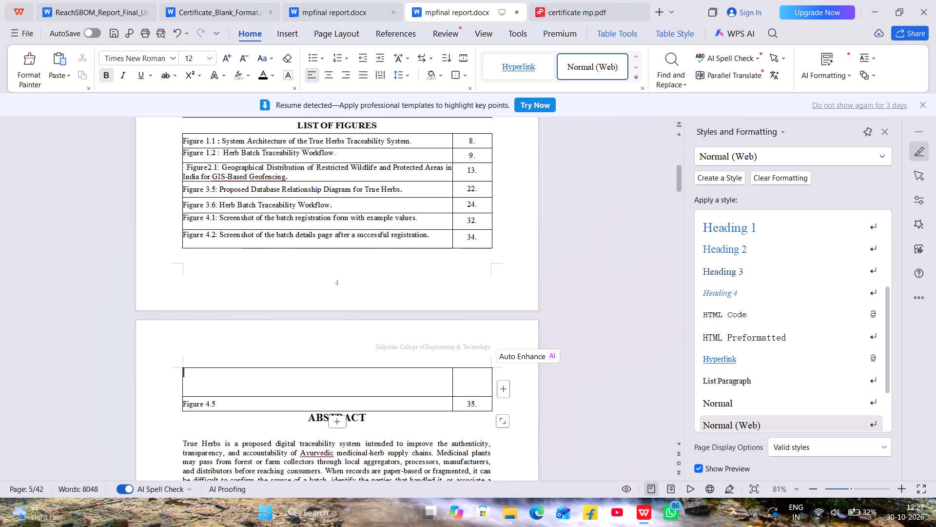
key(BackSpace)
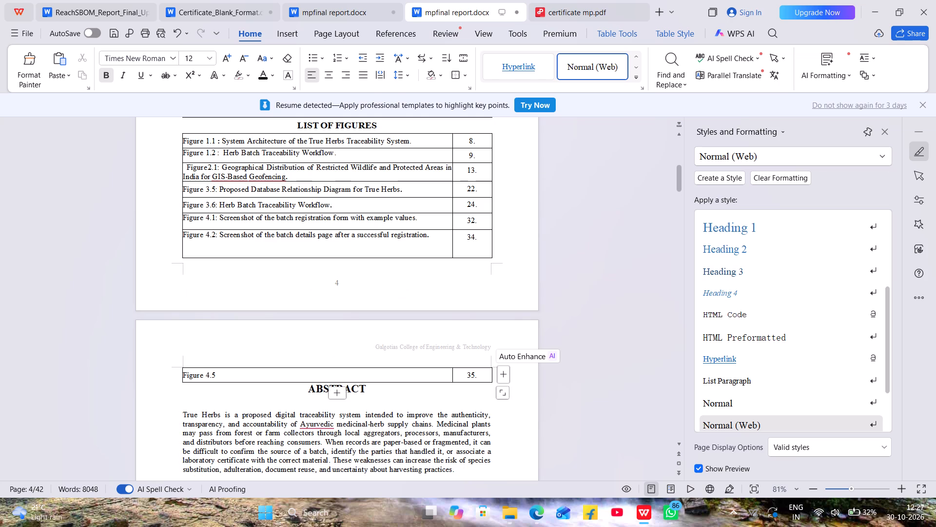
Examine how the Table of Contents and the List of Figures fit across the page break before the Abstract.
click(212, 277)
scroll(208, 280, up, 6)
scroll(264, 301, up, 4)
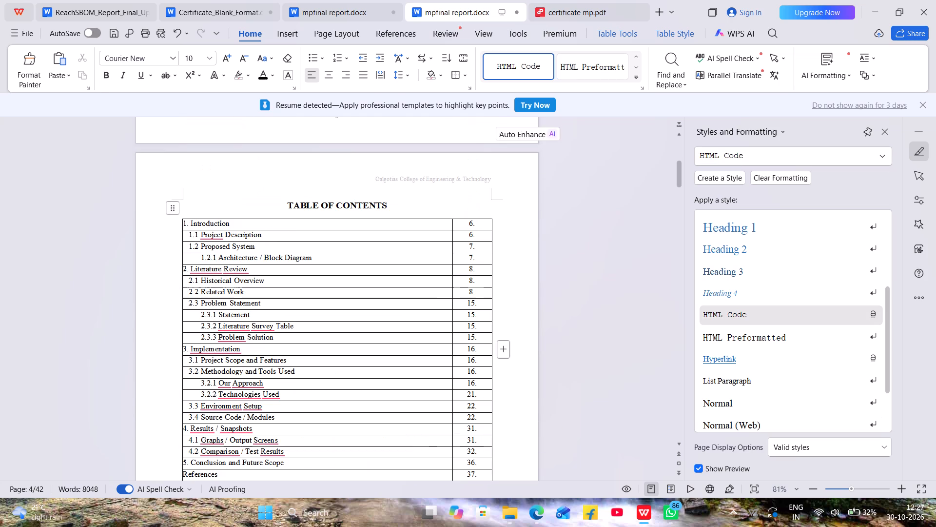
scroll(264, 301, down, 5)
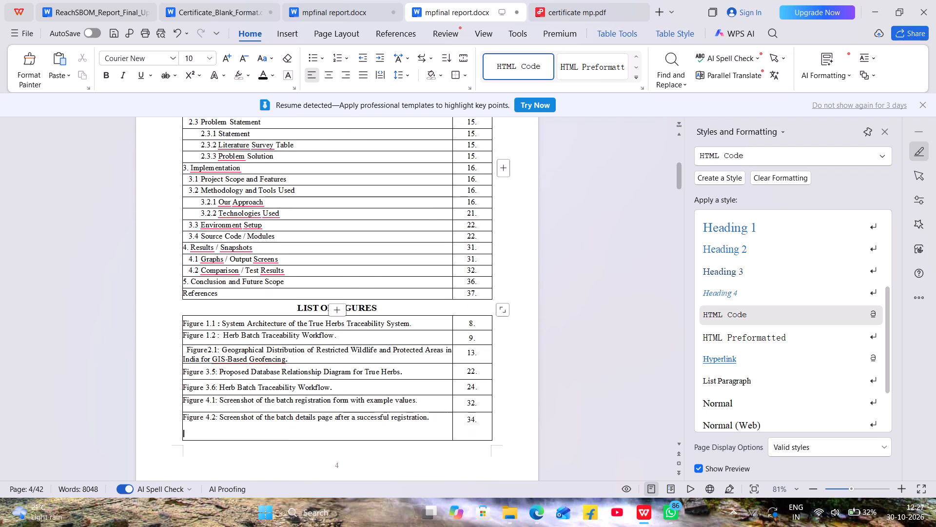
scroll(264, 301, down, 1)
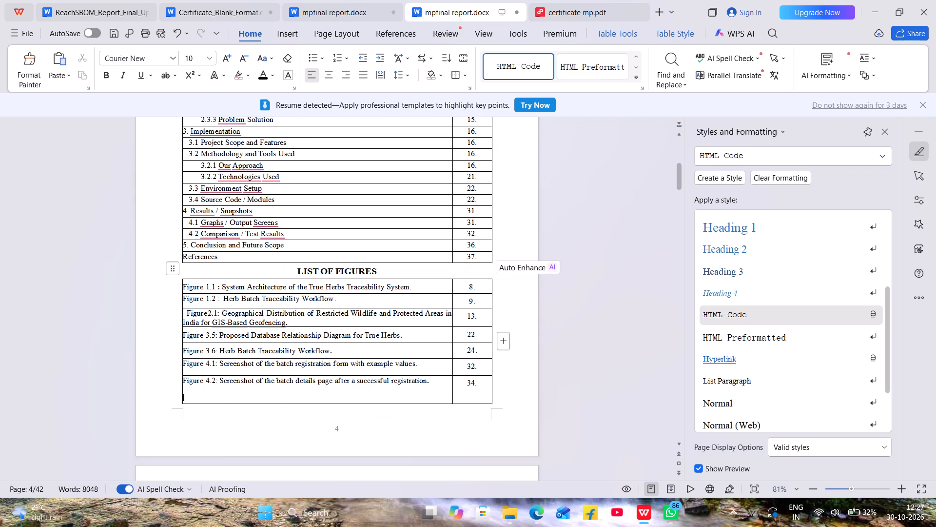
scroll(264, 302, up, 1)
scroll(264, 302, down, 4)
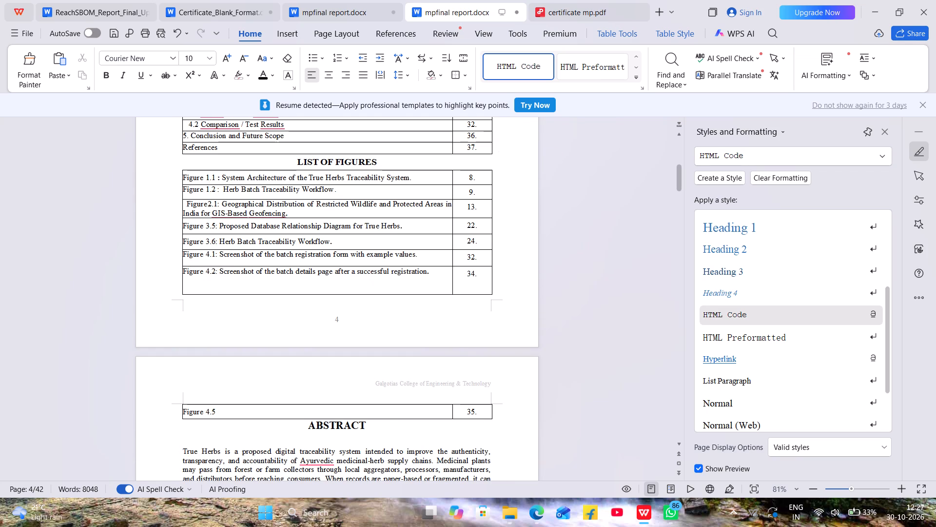
scroll(286, 397, up, 5)
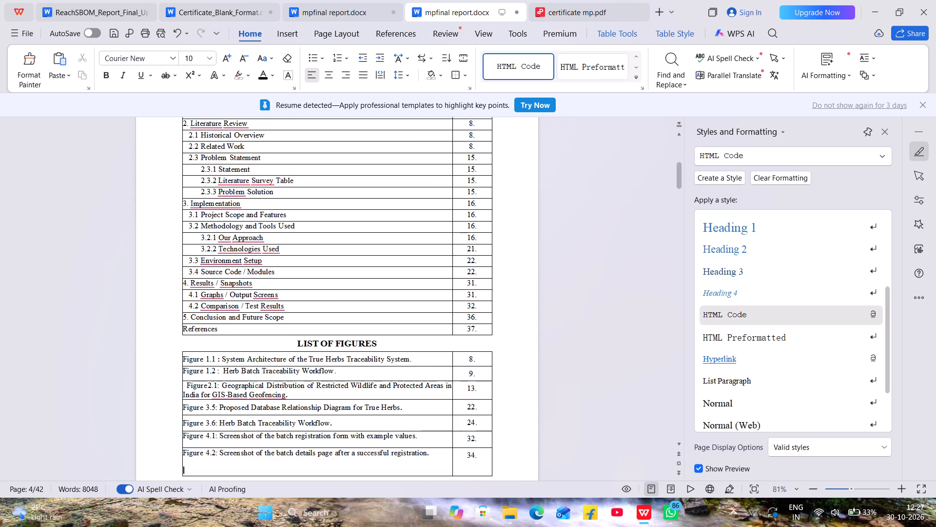
scroll(286, 397, down, 5)
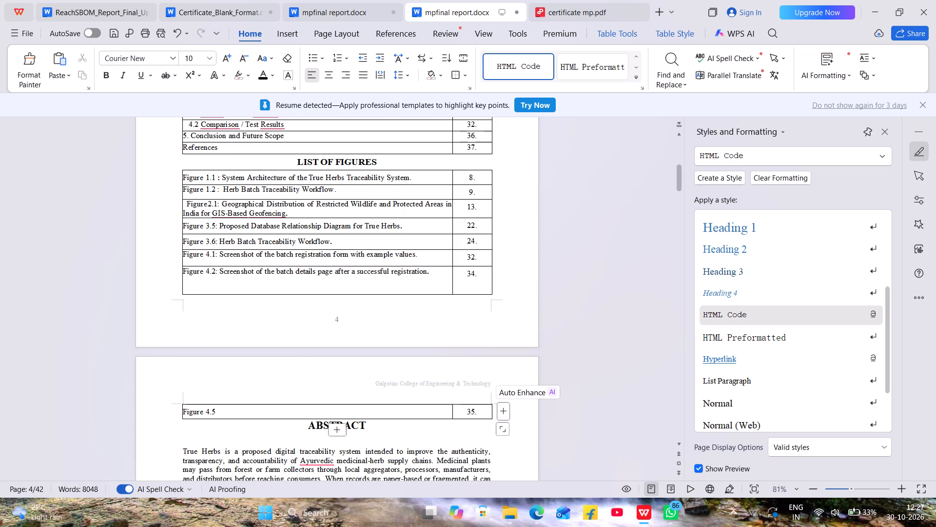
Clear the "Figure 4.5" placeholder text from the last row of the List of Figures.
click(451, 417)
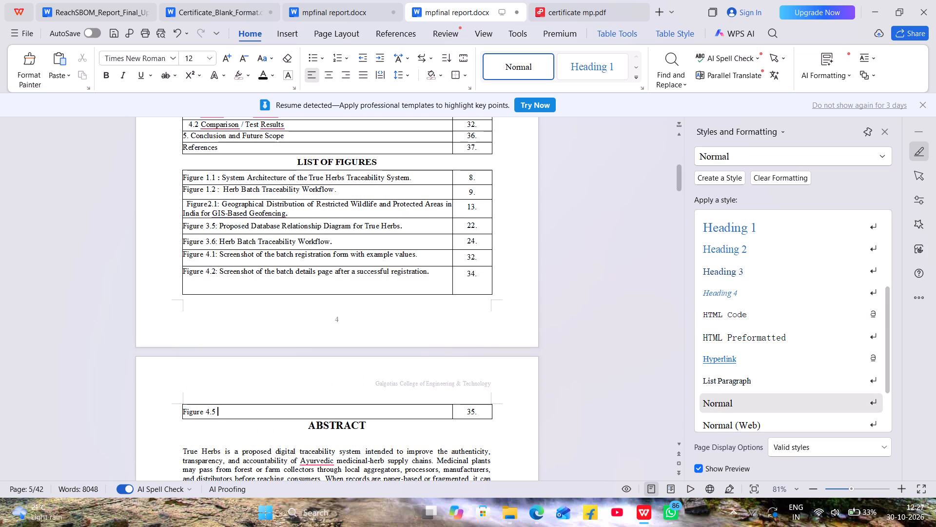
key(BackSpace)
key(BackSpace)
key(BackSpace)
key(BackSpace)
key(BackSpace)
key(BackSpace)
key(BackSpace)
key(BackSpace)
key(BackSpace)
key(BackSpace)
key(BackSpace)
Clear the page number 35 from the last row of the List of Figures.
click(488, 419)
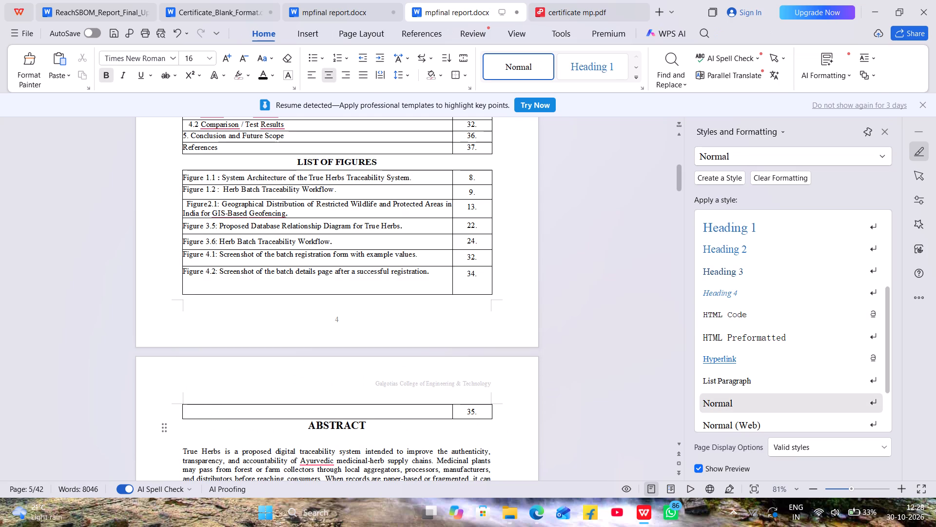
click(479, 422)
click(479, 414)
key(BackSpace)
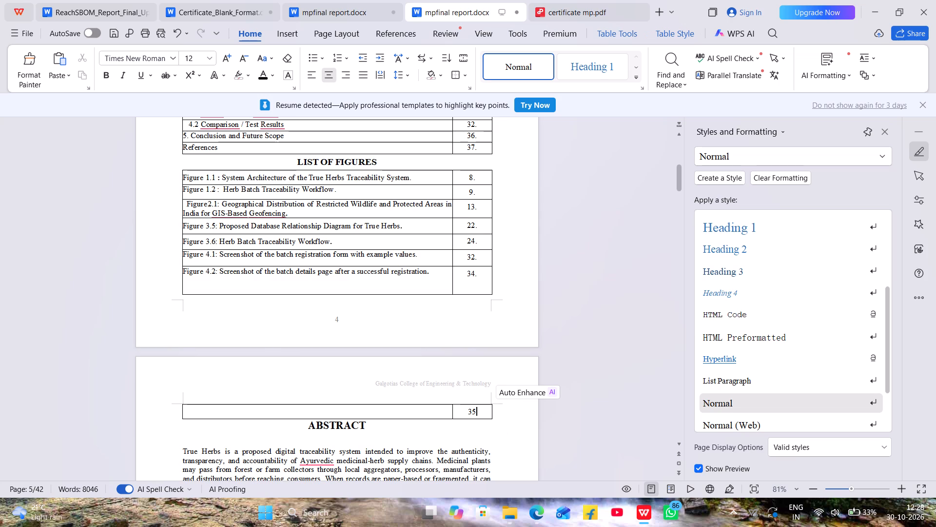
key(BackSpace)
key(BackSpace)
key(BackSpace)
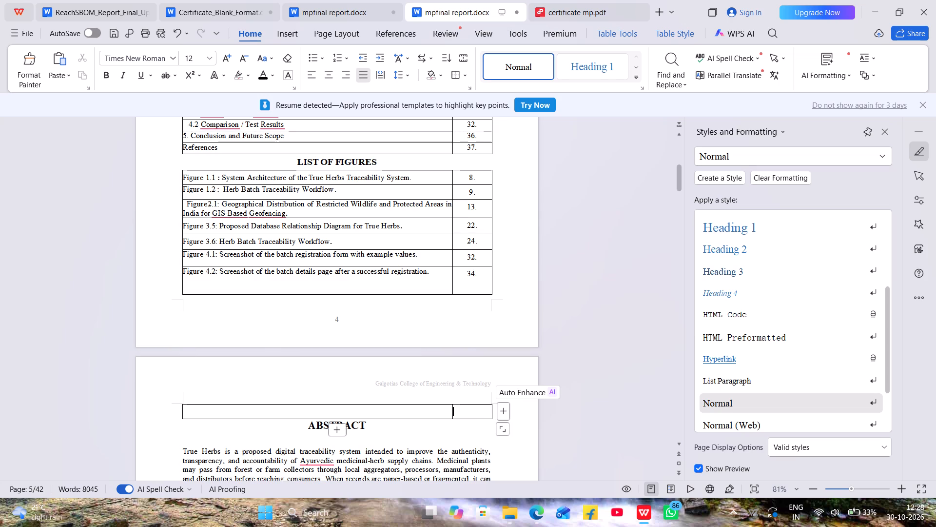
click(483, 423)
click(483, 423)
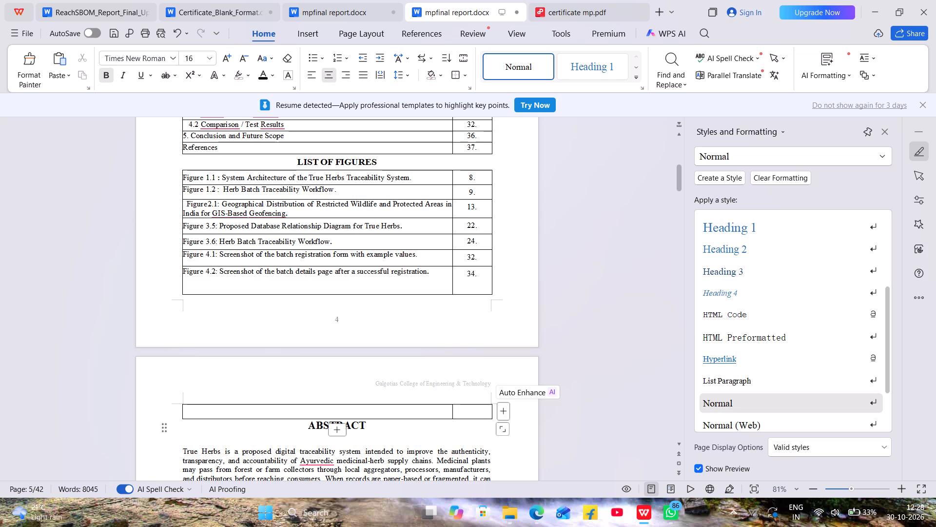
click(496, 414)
Undo the recent List of Figures edits back to the emptied page-34 row, including the pasted Figure 4.2 caption.
key(ctrl+z)
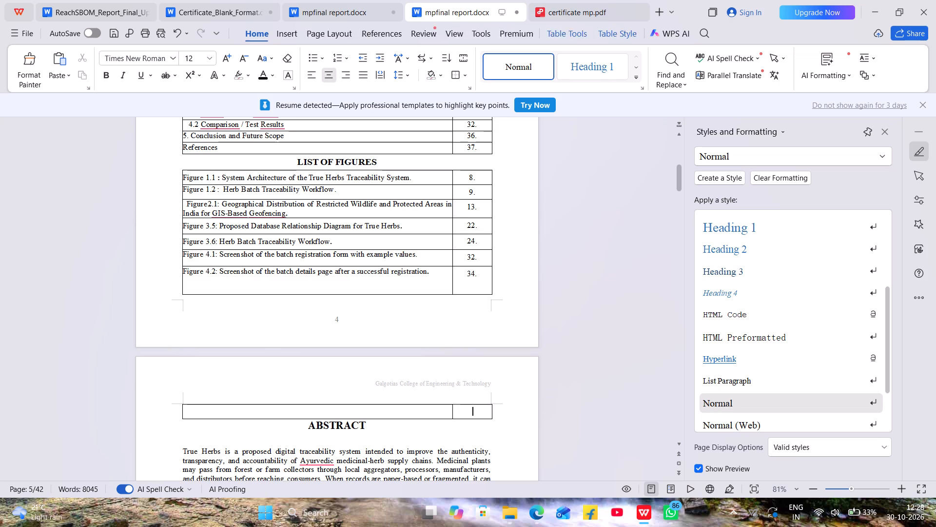
key(ctrl+z)
key(ctrl+z)
key(ctrl+z)
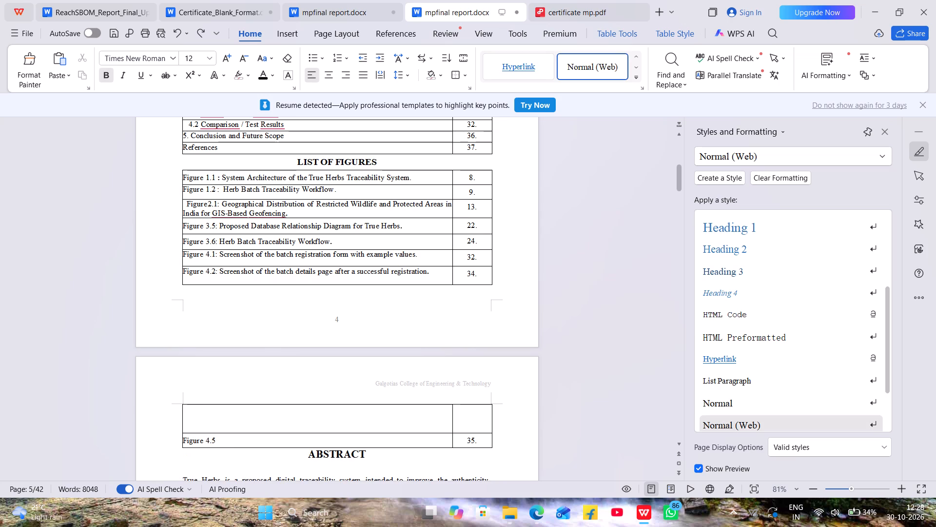
key(ctrl+z)
key(ctrl+z)
key(ctrl+z)
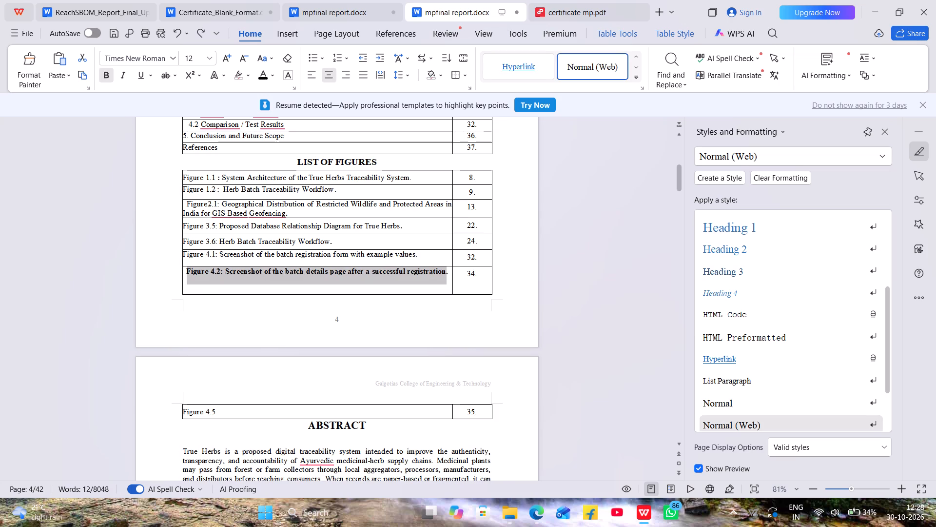
key(ctrl+z)
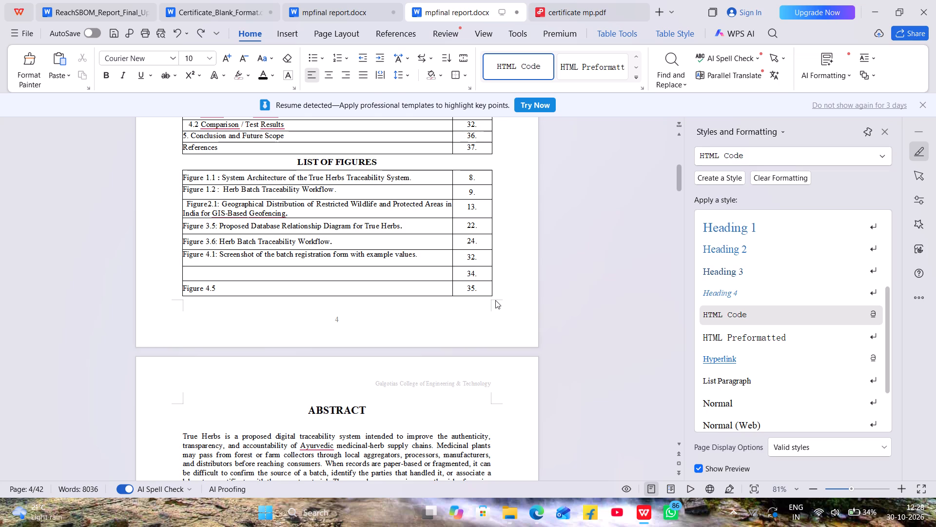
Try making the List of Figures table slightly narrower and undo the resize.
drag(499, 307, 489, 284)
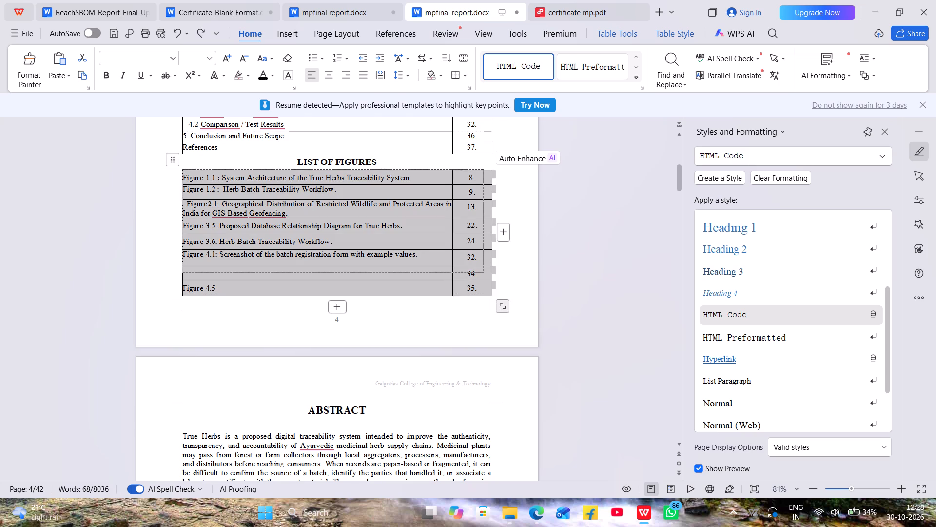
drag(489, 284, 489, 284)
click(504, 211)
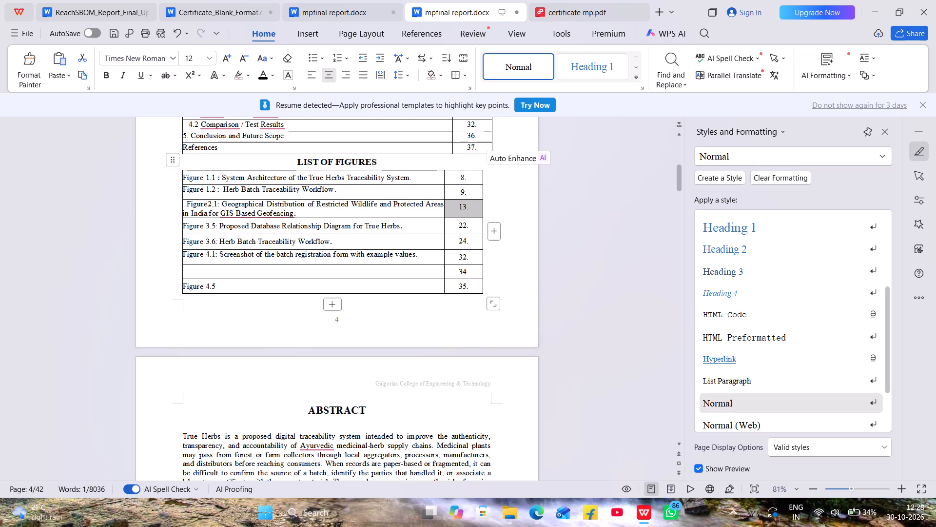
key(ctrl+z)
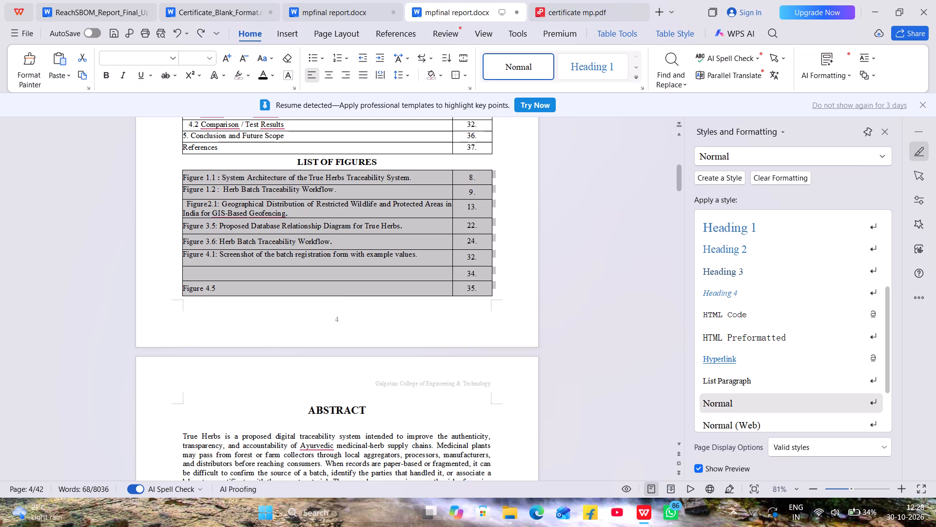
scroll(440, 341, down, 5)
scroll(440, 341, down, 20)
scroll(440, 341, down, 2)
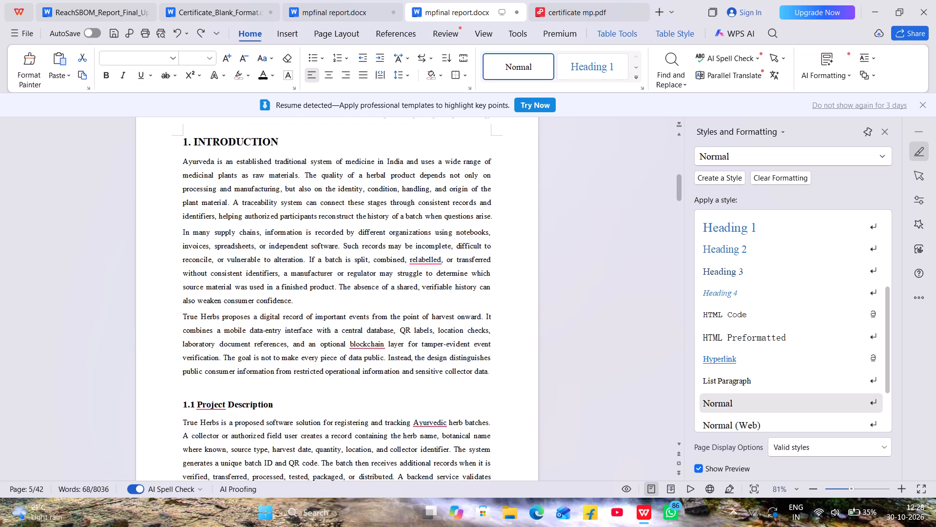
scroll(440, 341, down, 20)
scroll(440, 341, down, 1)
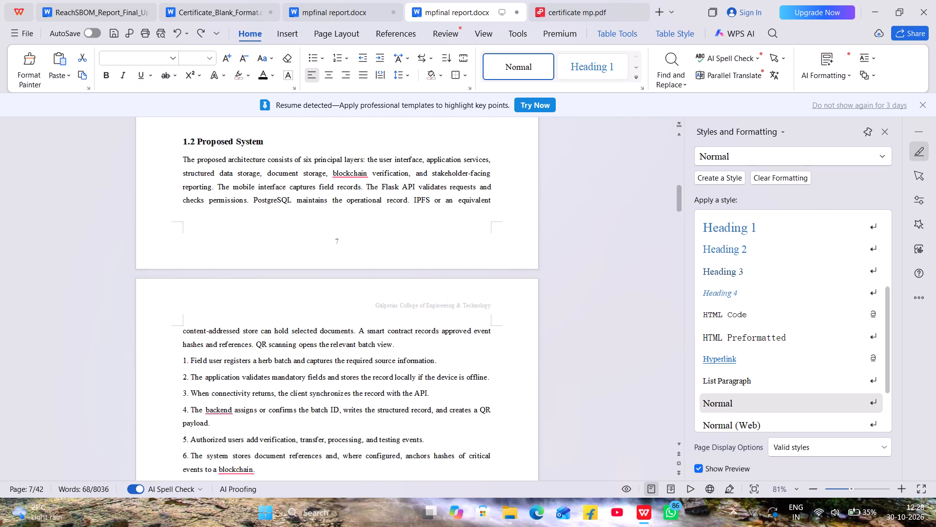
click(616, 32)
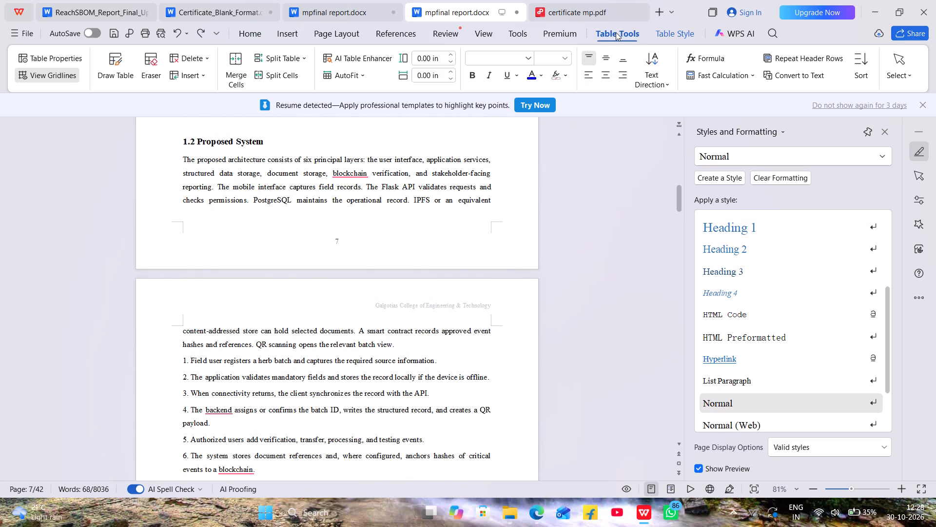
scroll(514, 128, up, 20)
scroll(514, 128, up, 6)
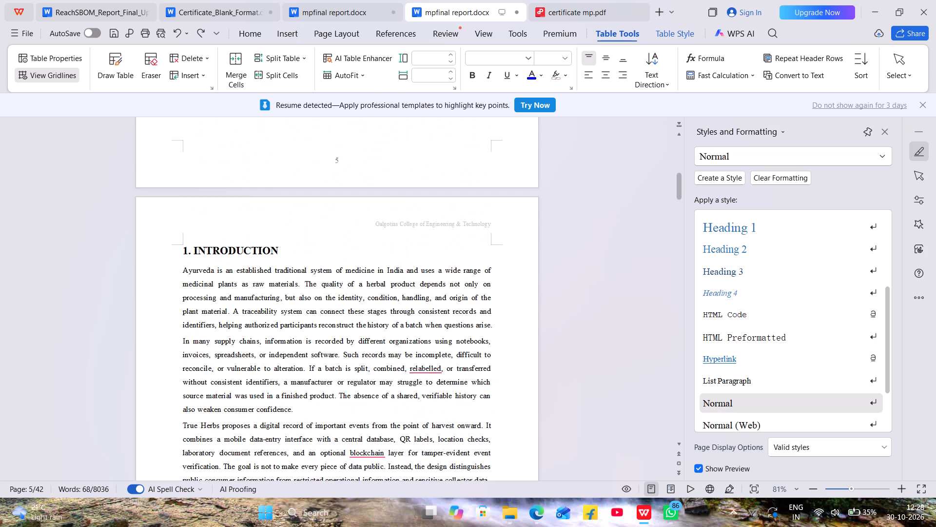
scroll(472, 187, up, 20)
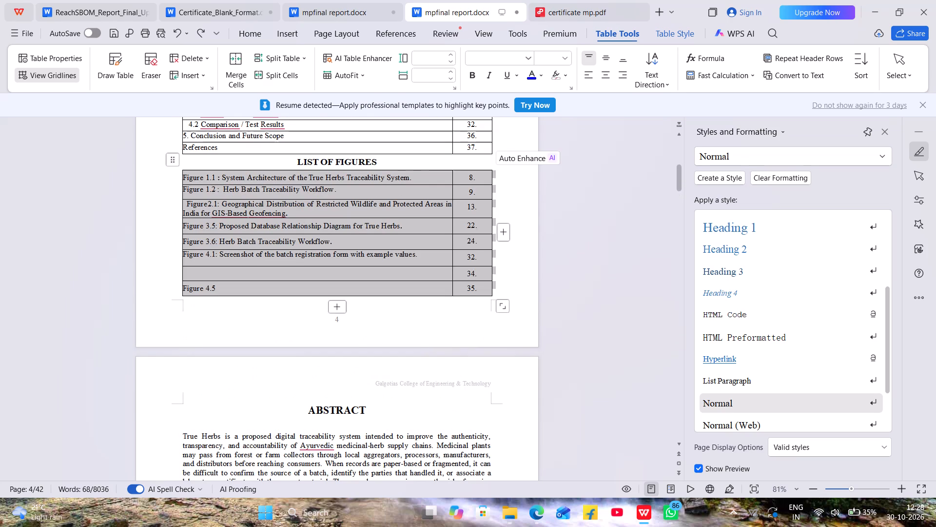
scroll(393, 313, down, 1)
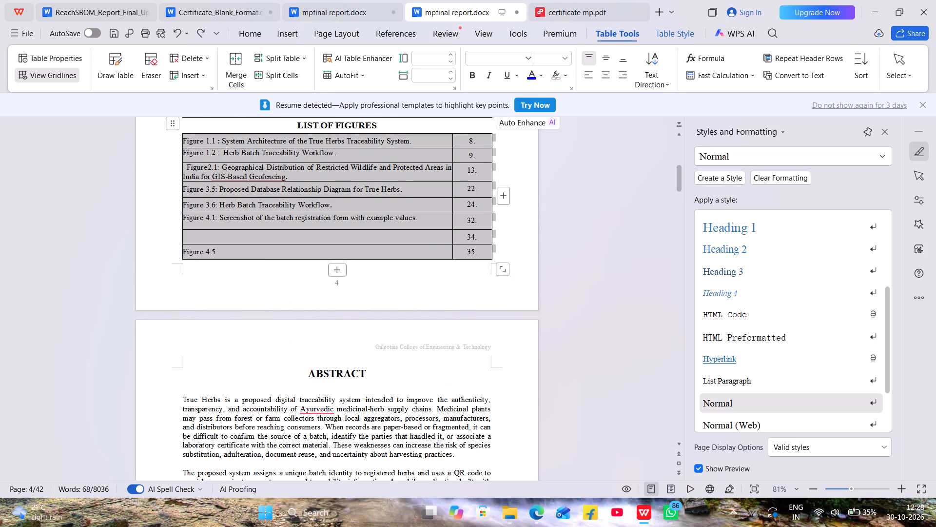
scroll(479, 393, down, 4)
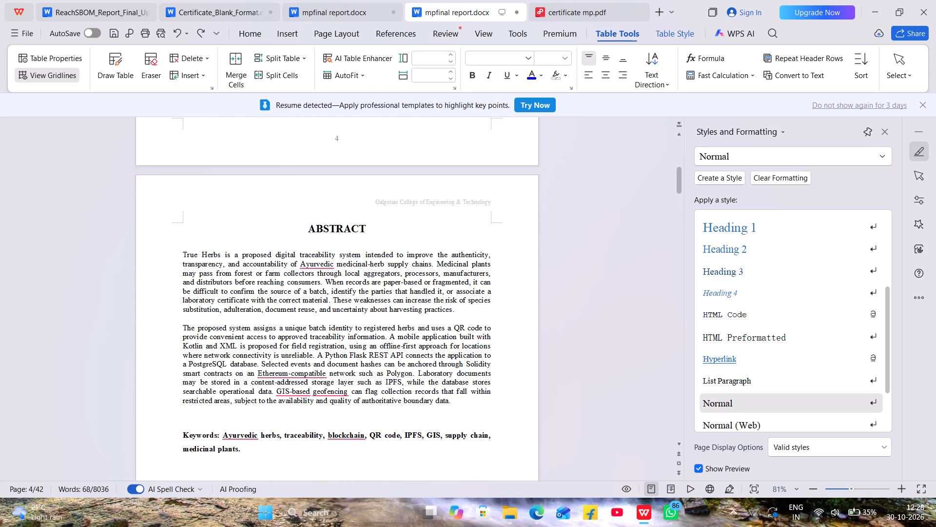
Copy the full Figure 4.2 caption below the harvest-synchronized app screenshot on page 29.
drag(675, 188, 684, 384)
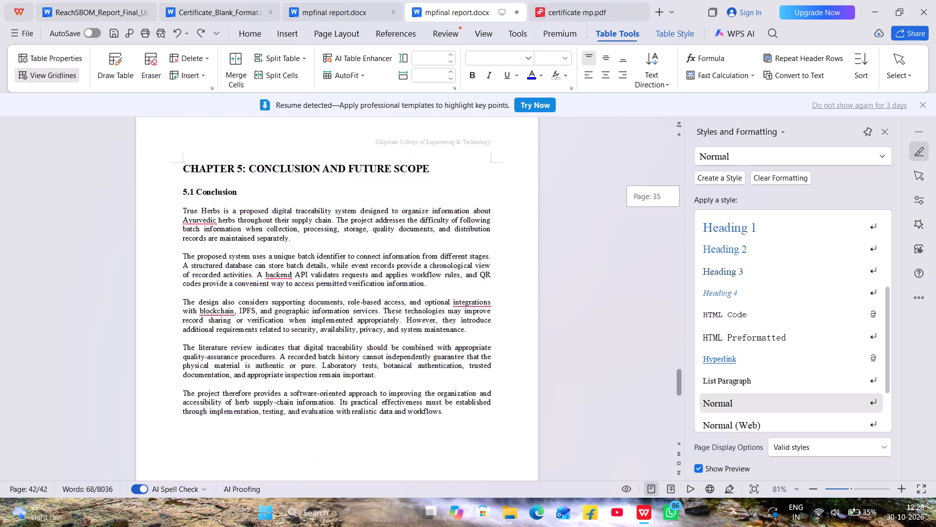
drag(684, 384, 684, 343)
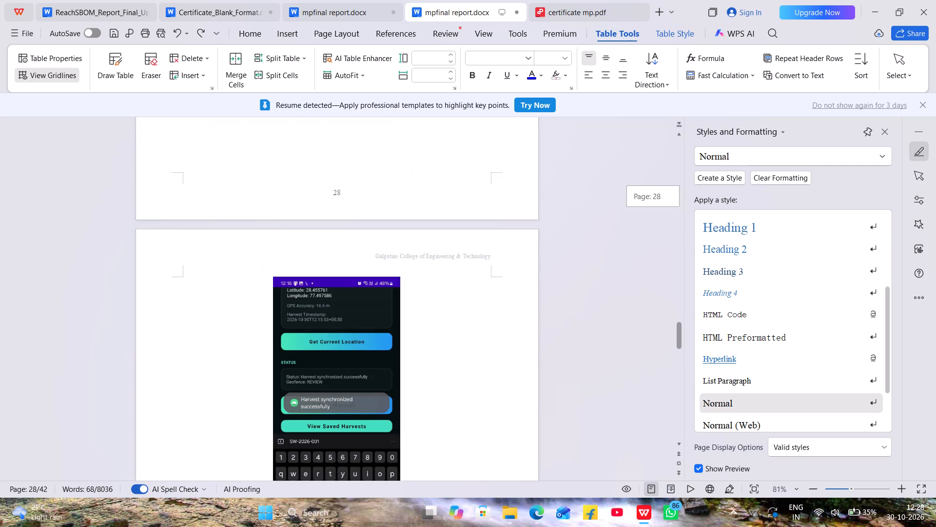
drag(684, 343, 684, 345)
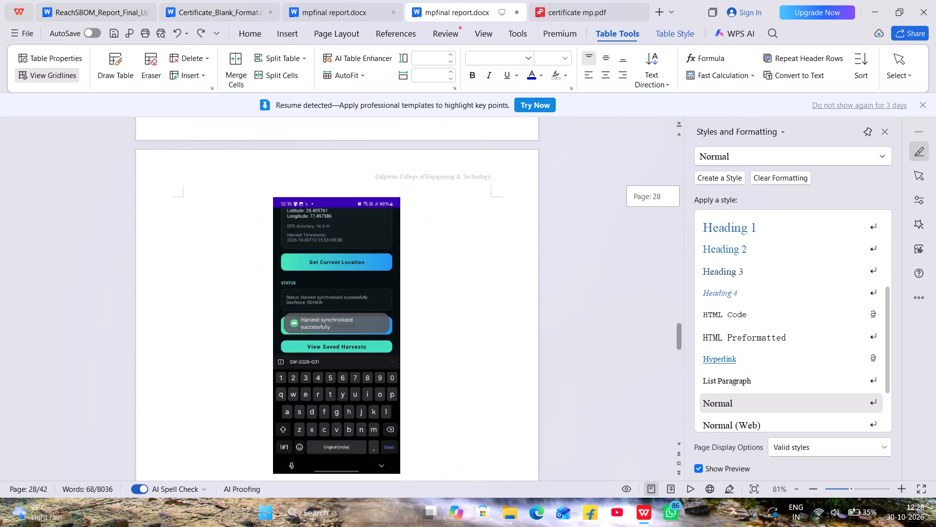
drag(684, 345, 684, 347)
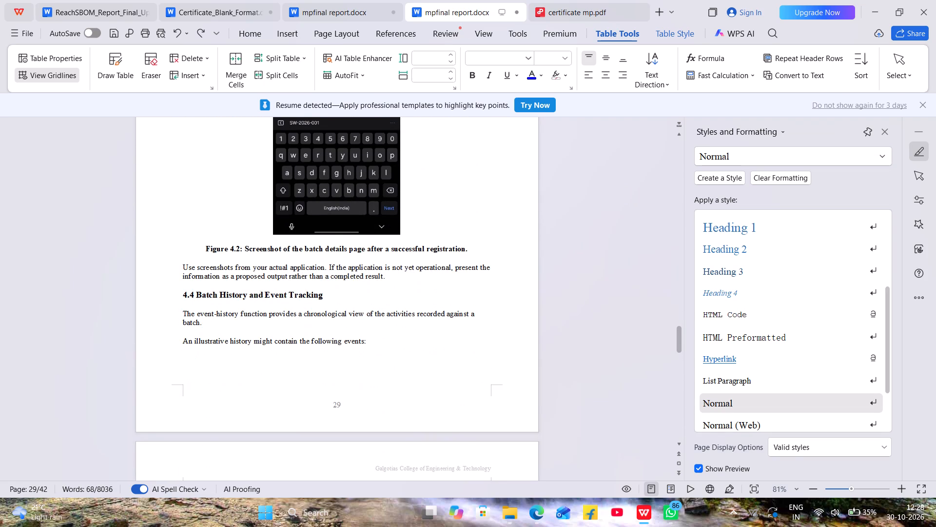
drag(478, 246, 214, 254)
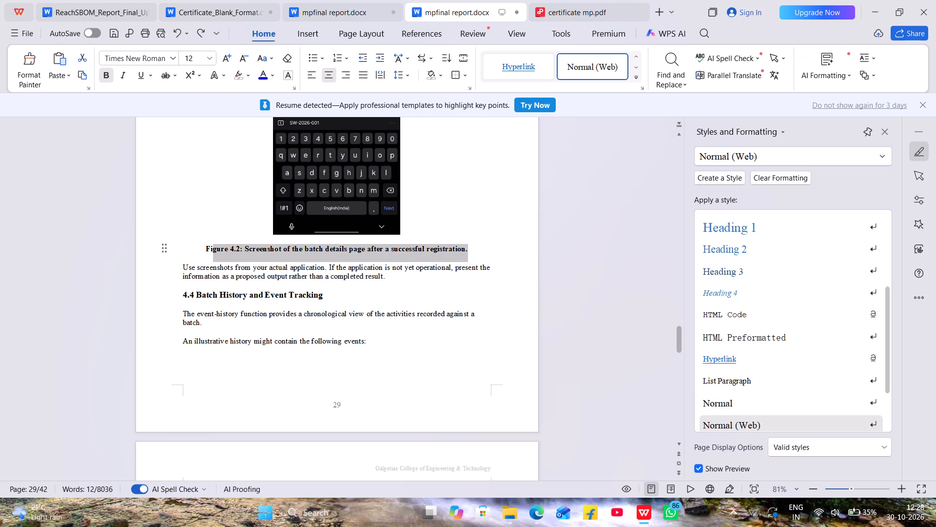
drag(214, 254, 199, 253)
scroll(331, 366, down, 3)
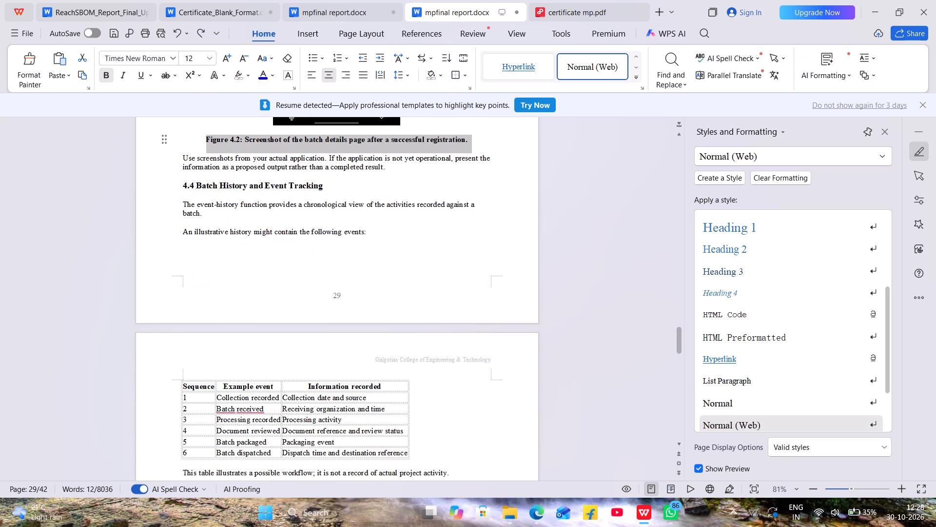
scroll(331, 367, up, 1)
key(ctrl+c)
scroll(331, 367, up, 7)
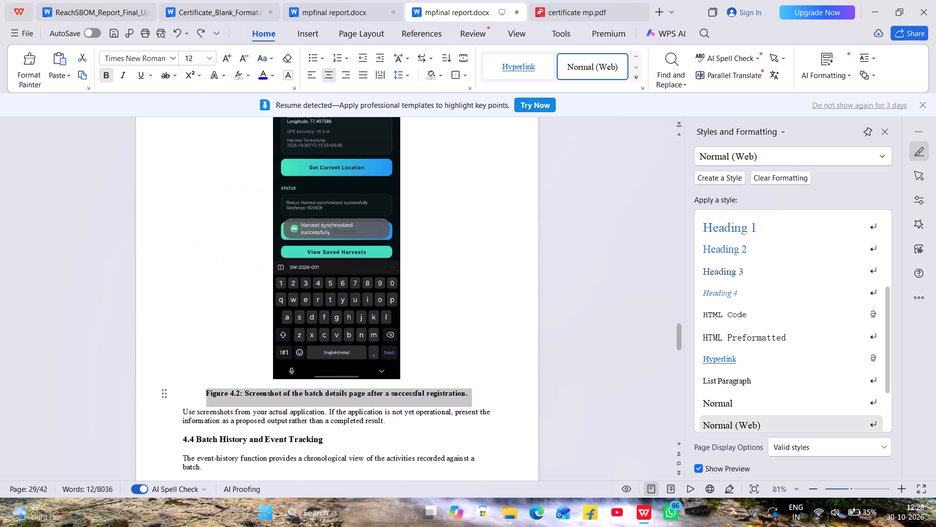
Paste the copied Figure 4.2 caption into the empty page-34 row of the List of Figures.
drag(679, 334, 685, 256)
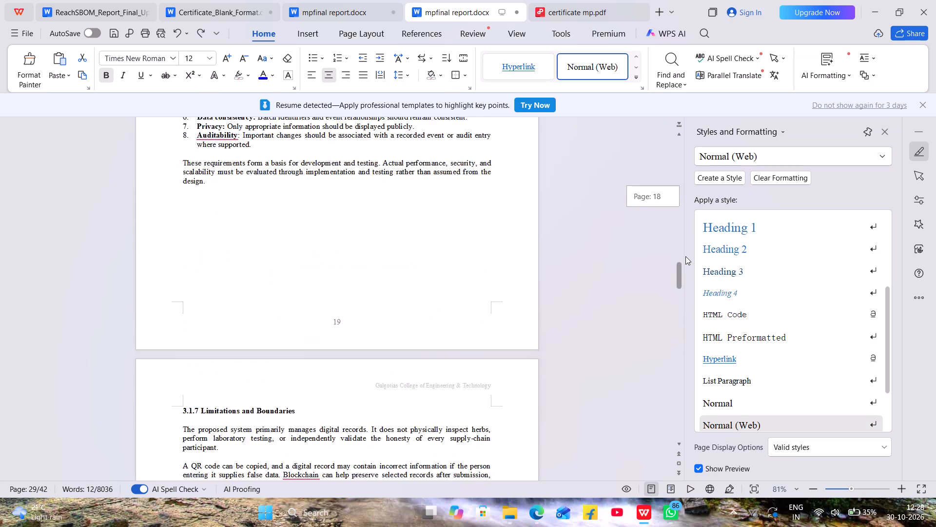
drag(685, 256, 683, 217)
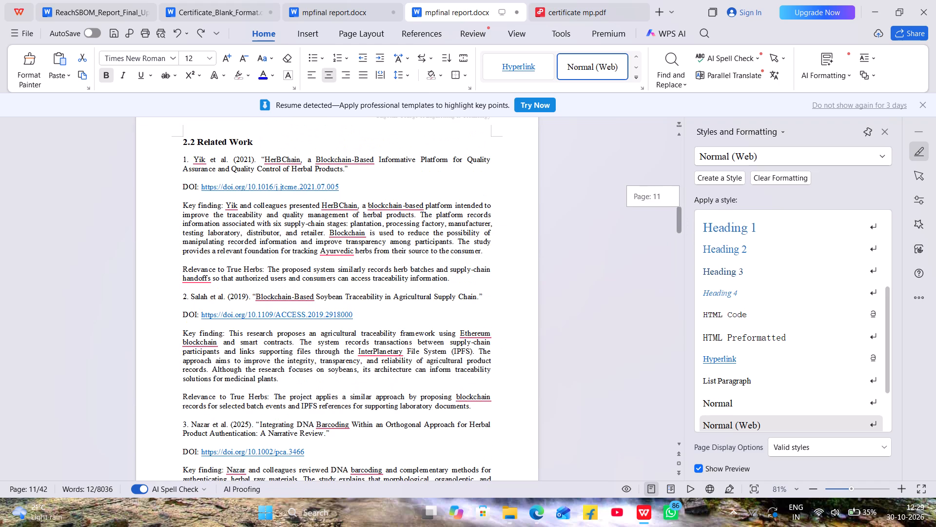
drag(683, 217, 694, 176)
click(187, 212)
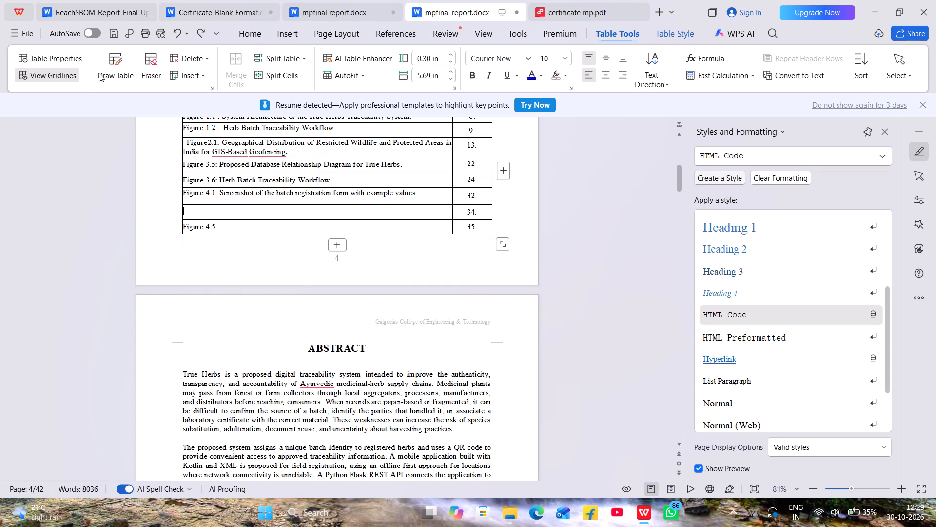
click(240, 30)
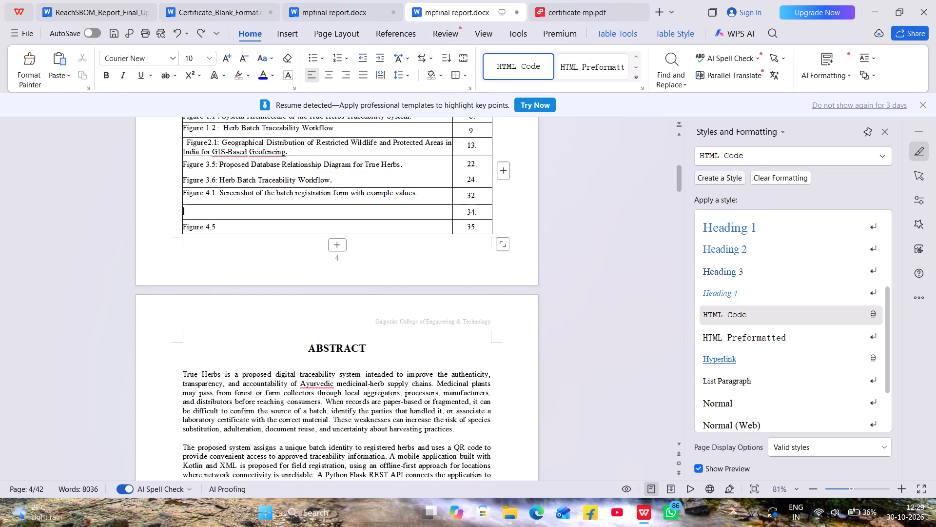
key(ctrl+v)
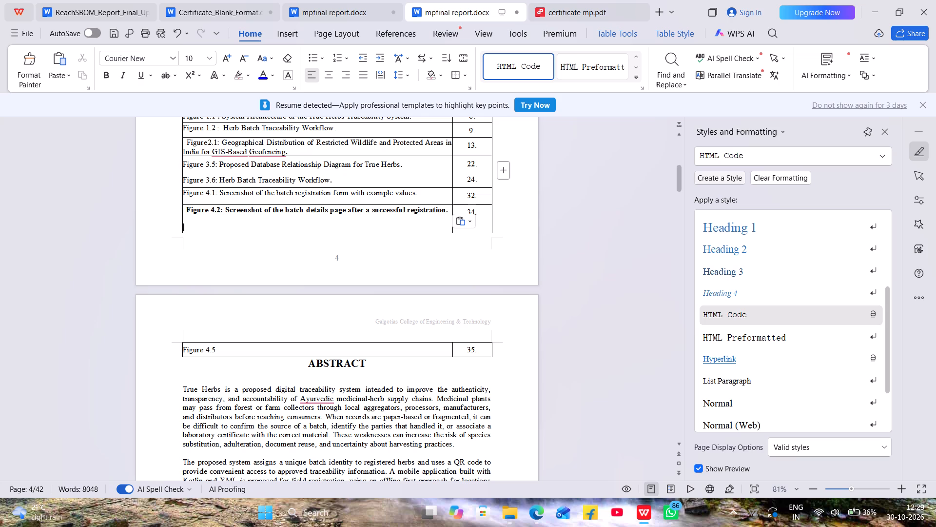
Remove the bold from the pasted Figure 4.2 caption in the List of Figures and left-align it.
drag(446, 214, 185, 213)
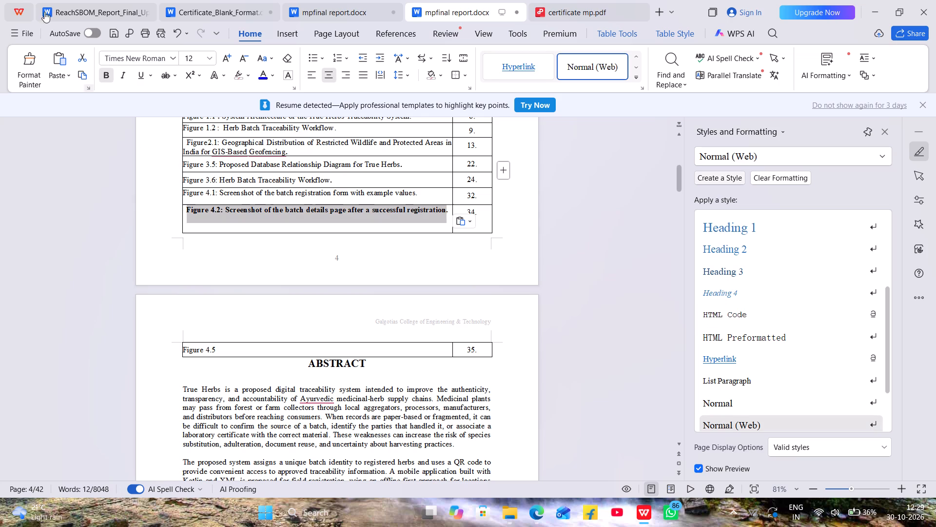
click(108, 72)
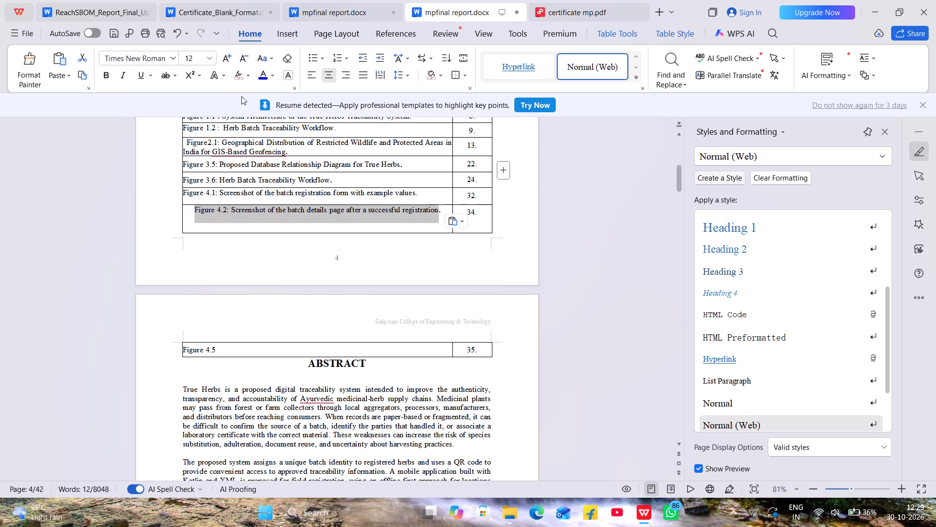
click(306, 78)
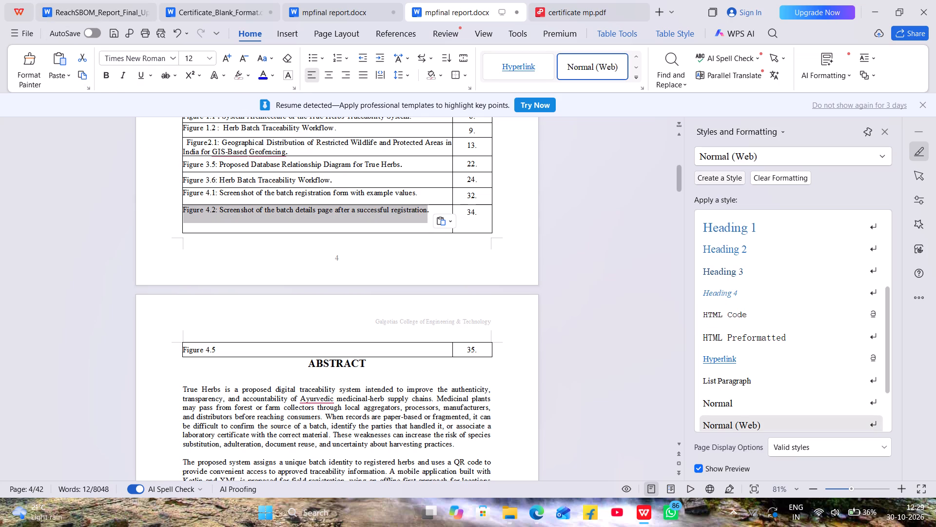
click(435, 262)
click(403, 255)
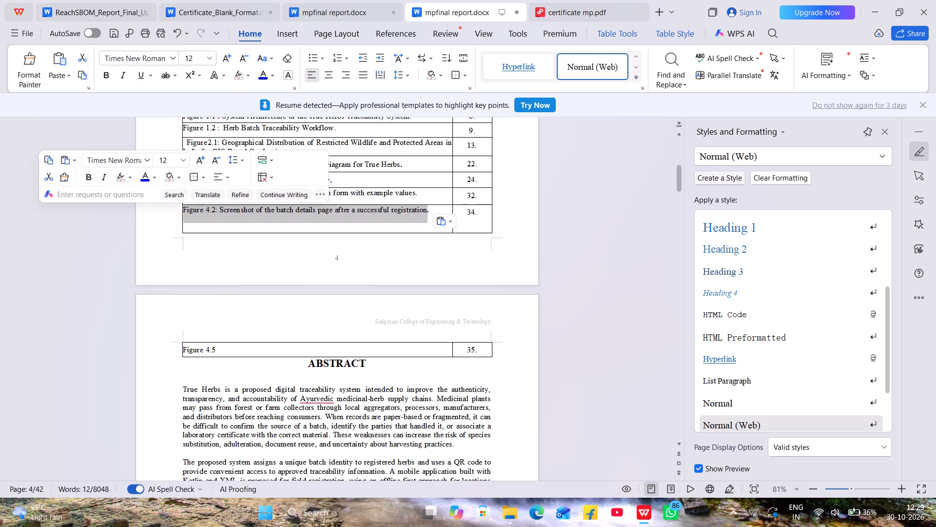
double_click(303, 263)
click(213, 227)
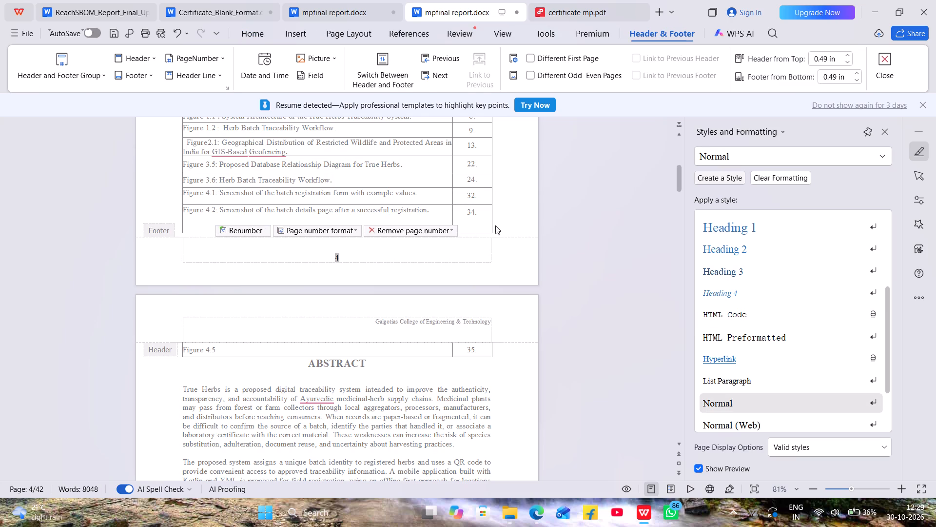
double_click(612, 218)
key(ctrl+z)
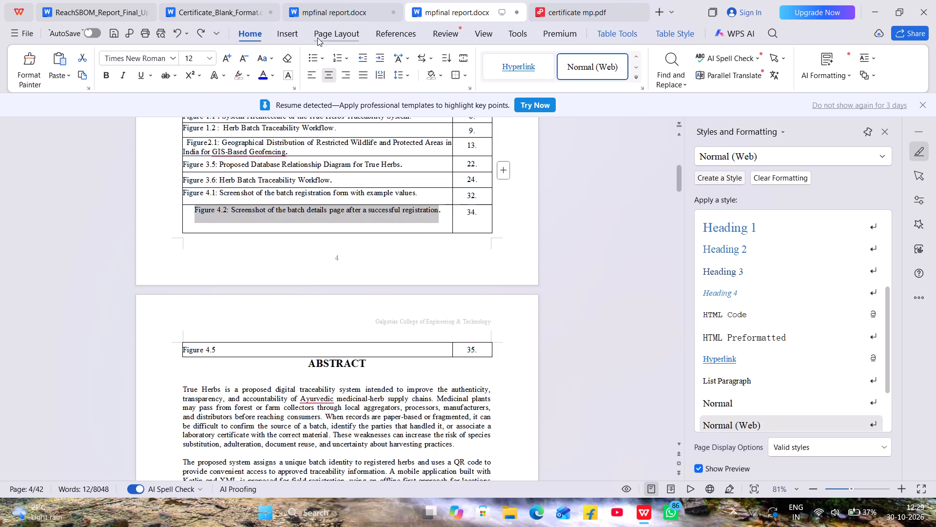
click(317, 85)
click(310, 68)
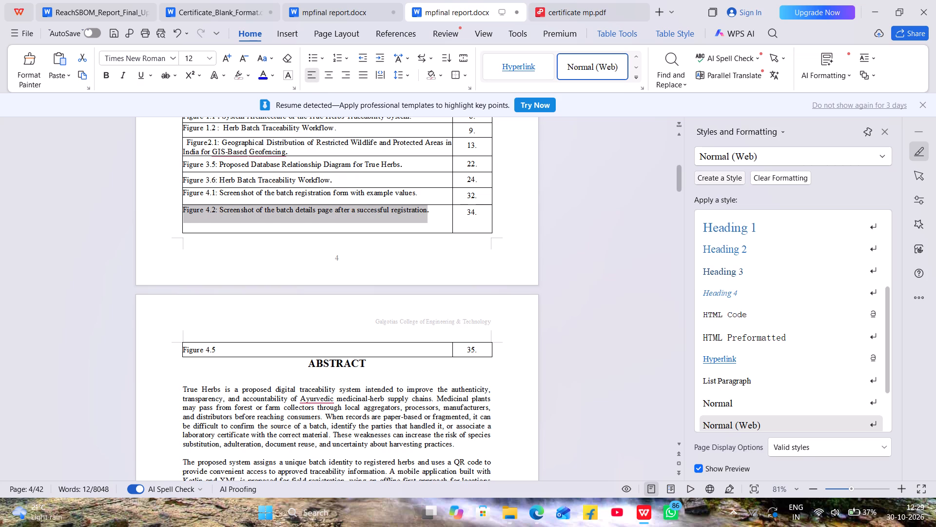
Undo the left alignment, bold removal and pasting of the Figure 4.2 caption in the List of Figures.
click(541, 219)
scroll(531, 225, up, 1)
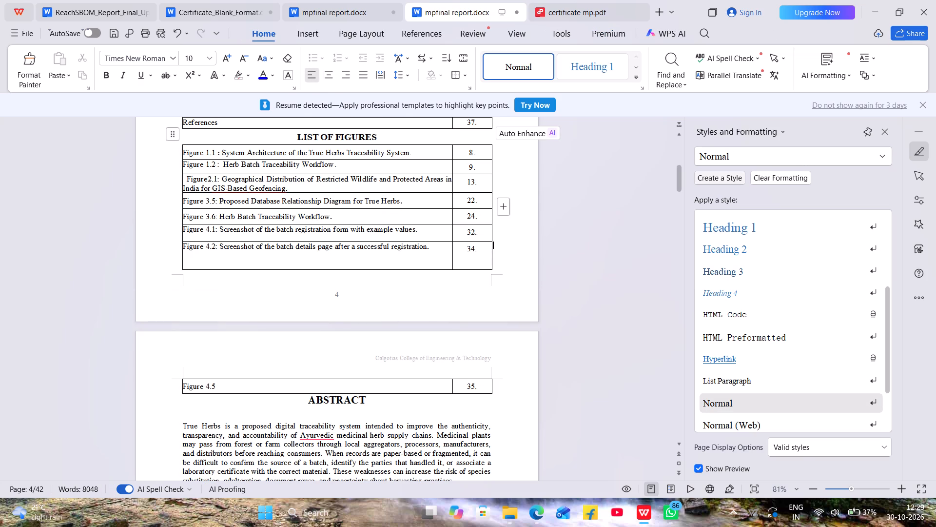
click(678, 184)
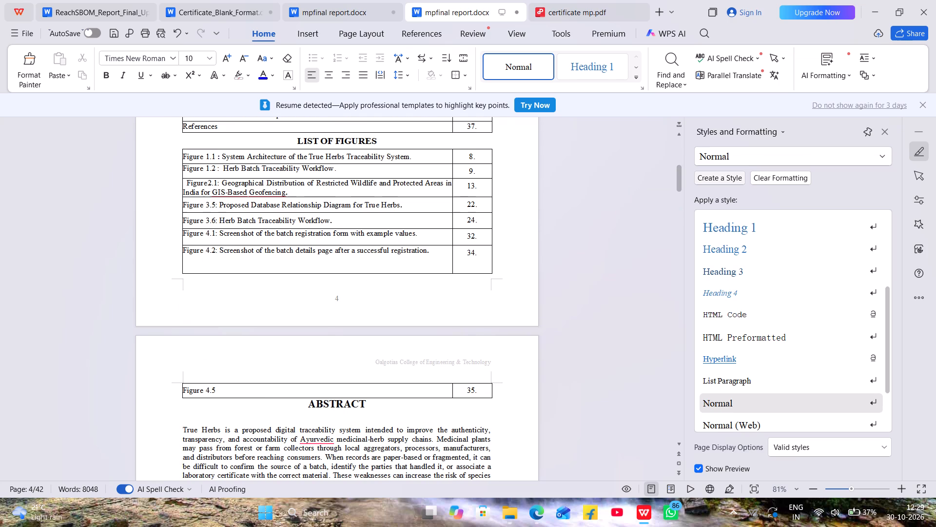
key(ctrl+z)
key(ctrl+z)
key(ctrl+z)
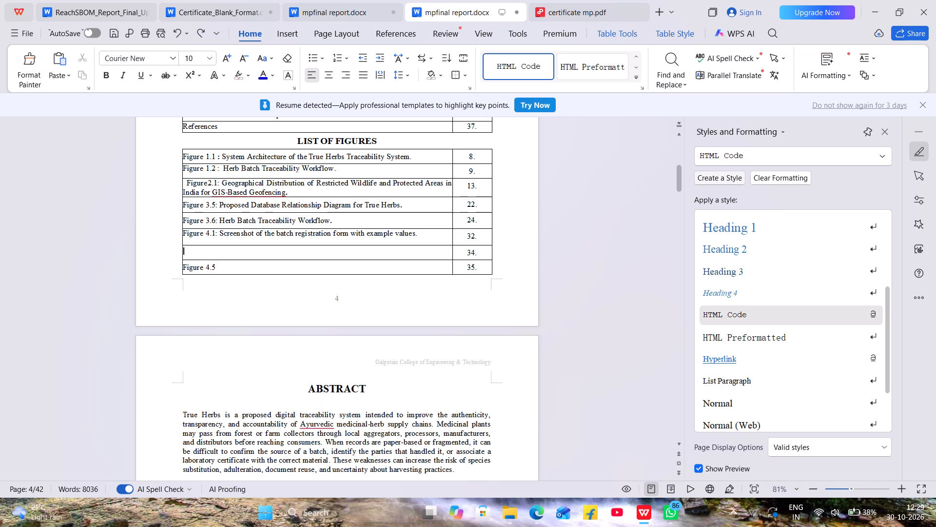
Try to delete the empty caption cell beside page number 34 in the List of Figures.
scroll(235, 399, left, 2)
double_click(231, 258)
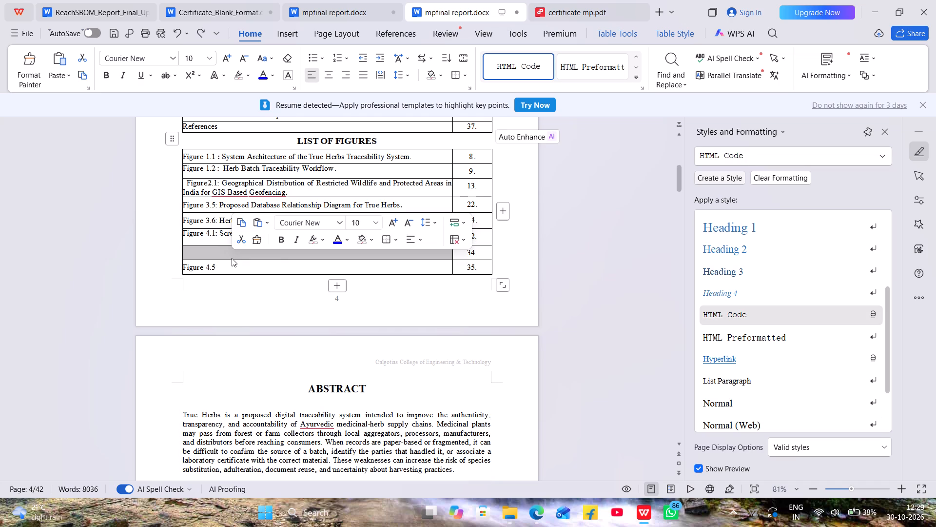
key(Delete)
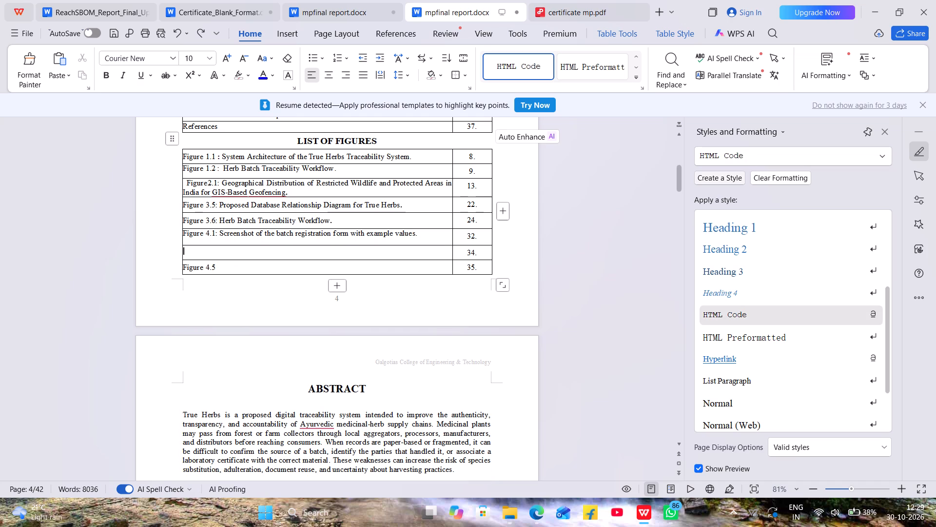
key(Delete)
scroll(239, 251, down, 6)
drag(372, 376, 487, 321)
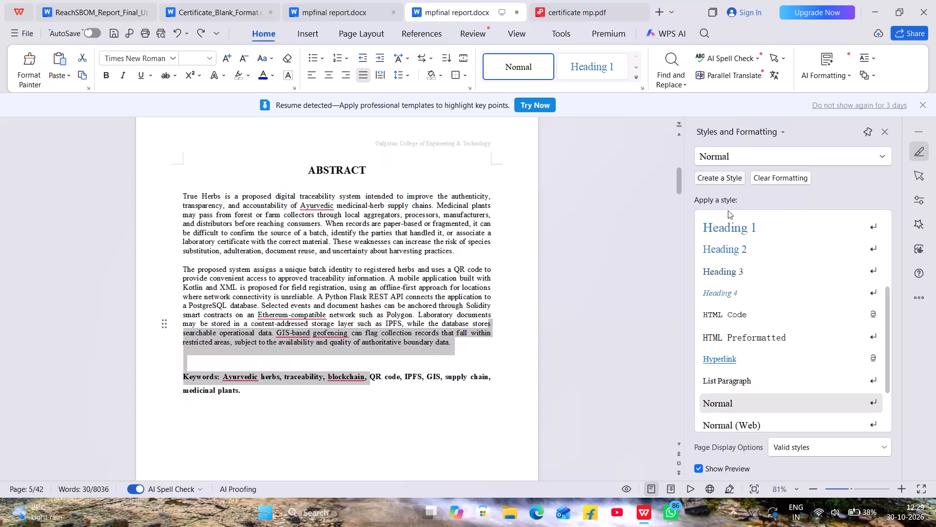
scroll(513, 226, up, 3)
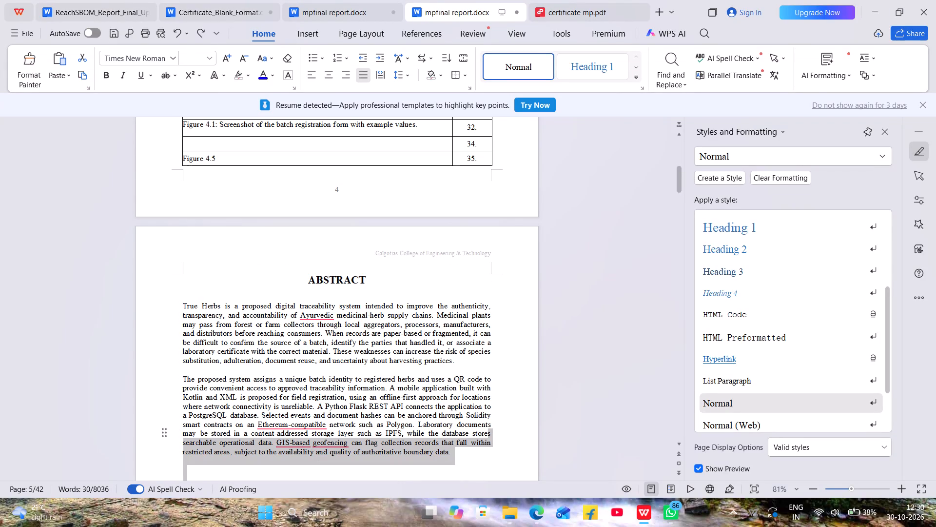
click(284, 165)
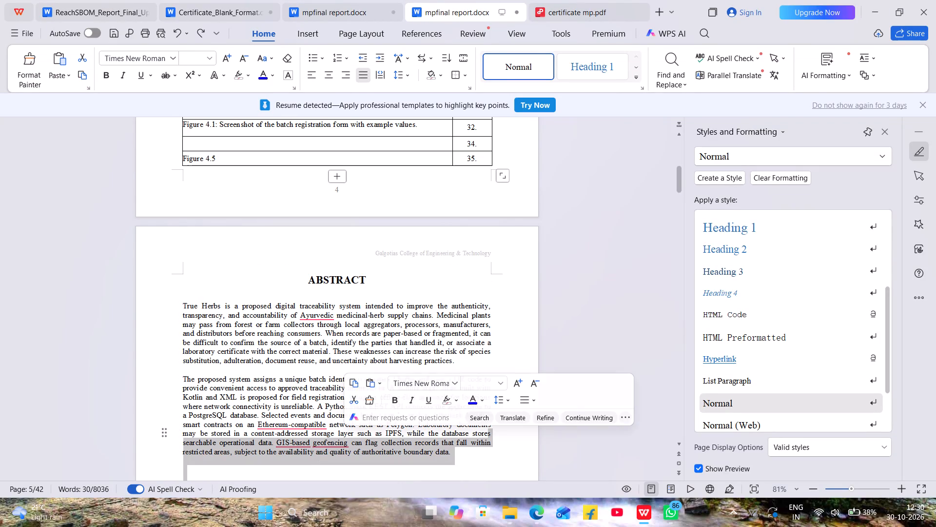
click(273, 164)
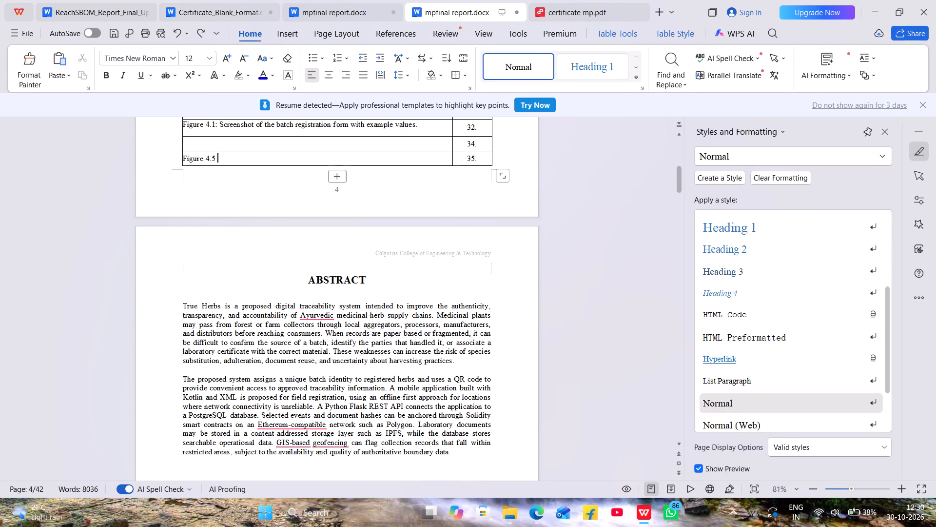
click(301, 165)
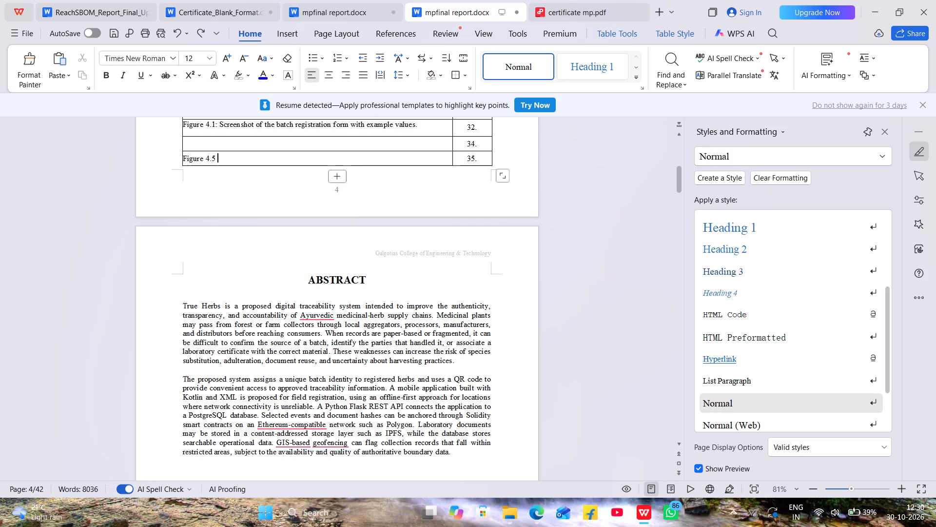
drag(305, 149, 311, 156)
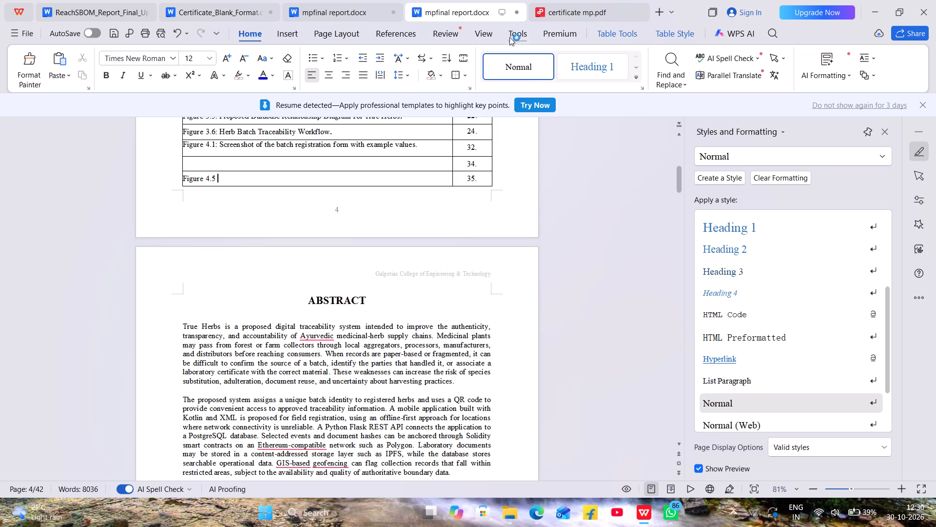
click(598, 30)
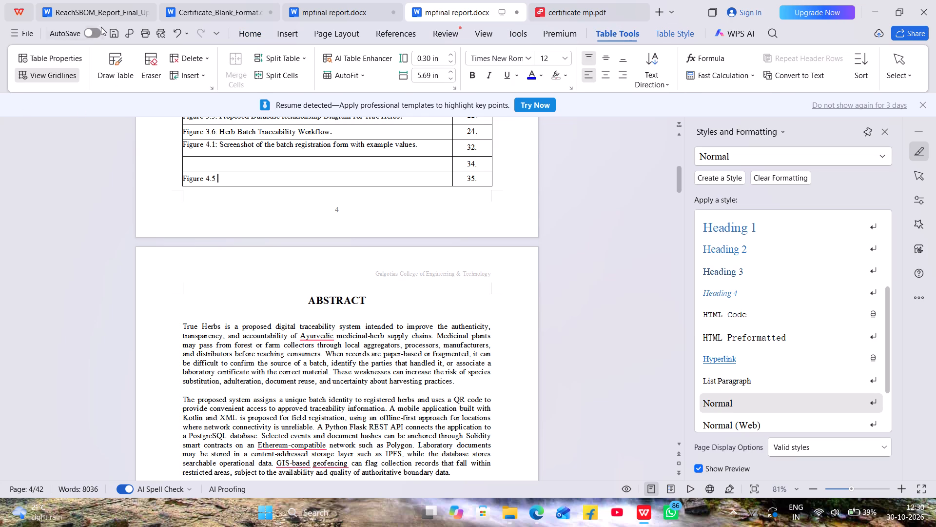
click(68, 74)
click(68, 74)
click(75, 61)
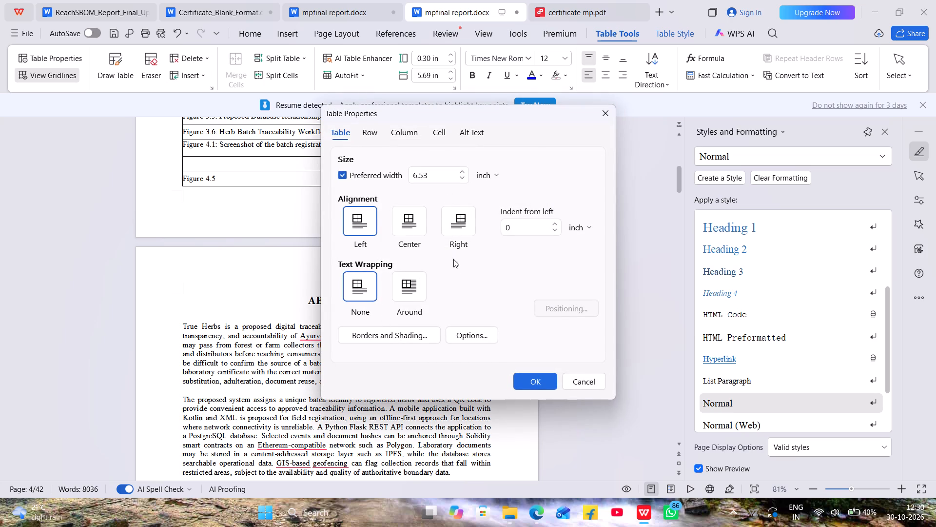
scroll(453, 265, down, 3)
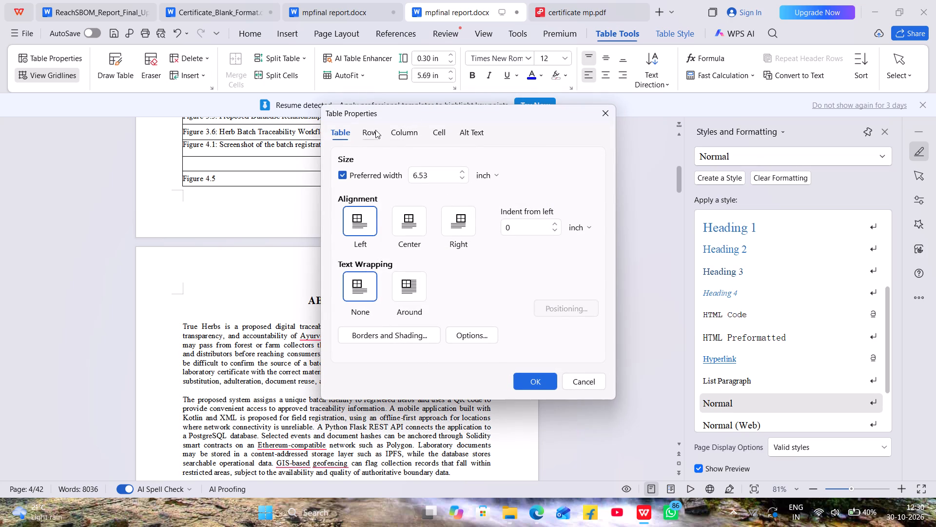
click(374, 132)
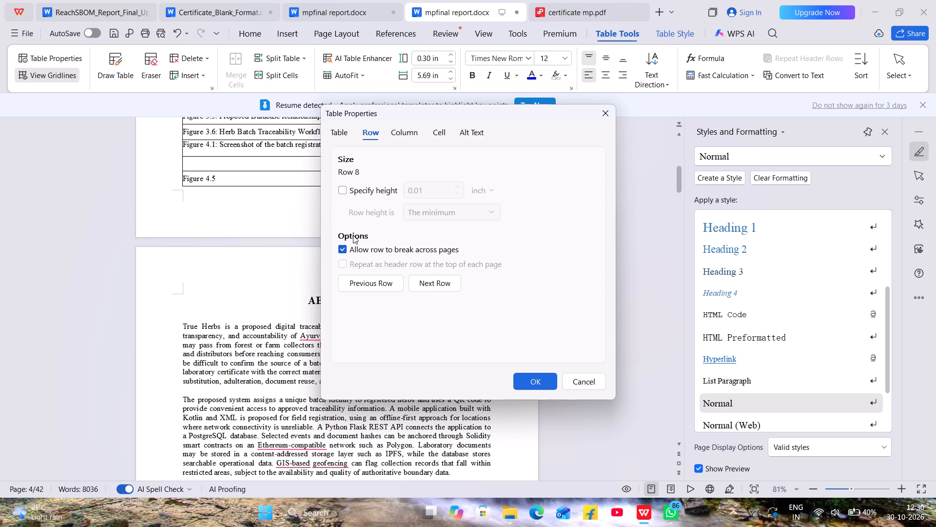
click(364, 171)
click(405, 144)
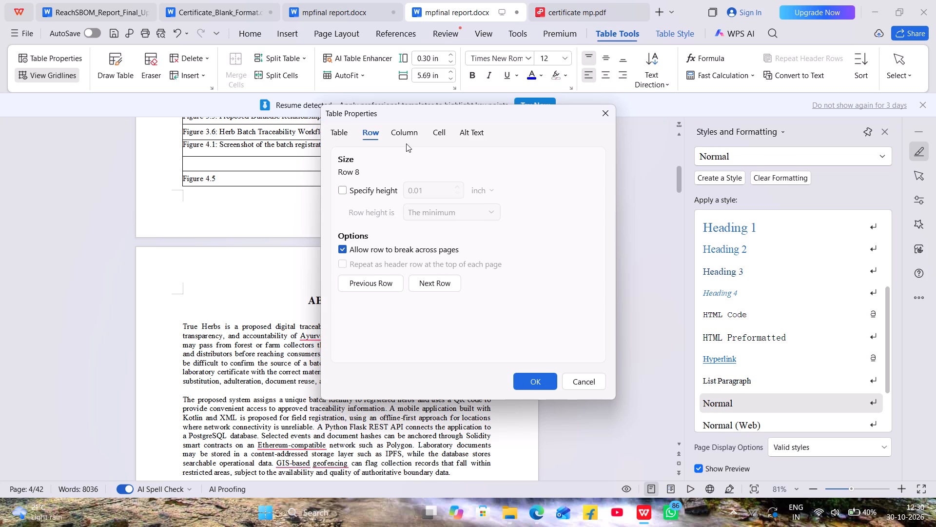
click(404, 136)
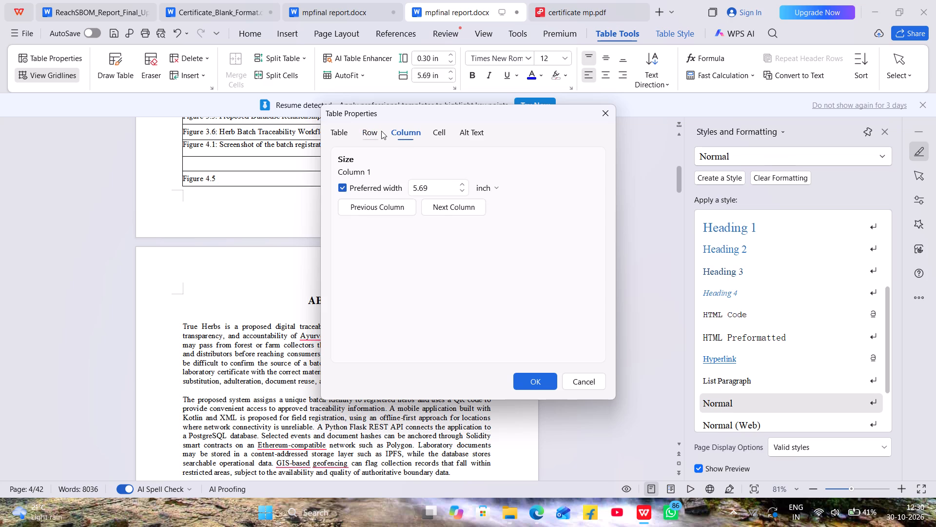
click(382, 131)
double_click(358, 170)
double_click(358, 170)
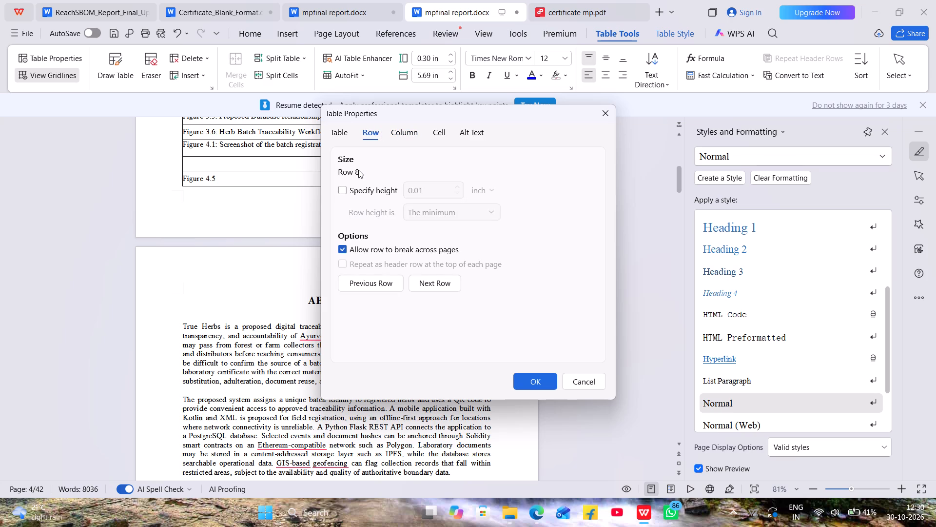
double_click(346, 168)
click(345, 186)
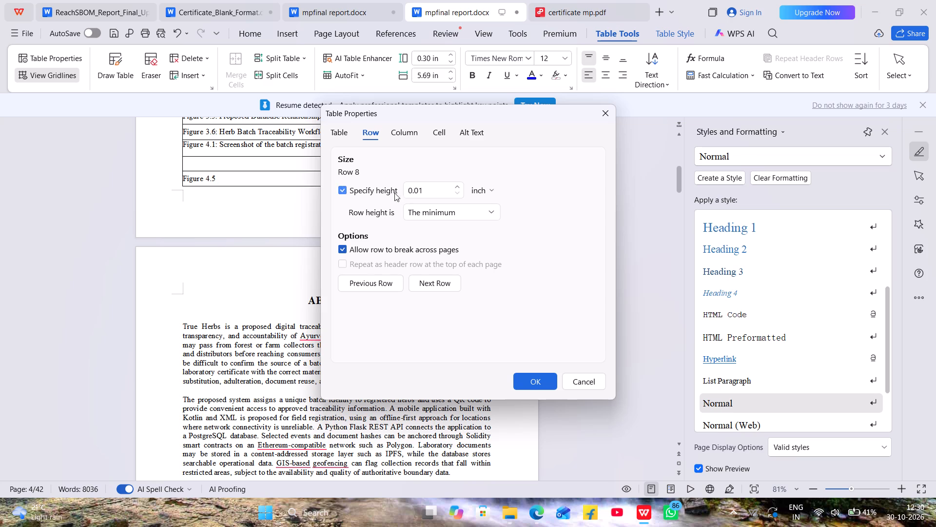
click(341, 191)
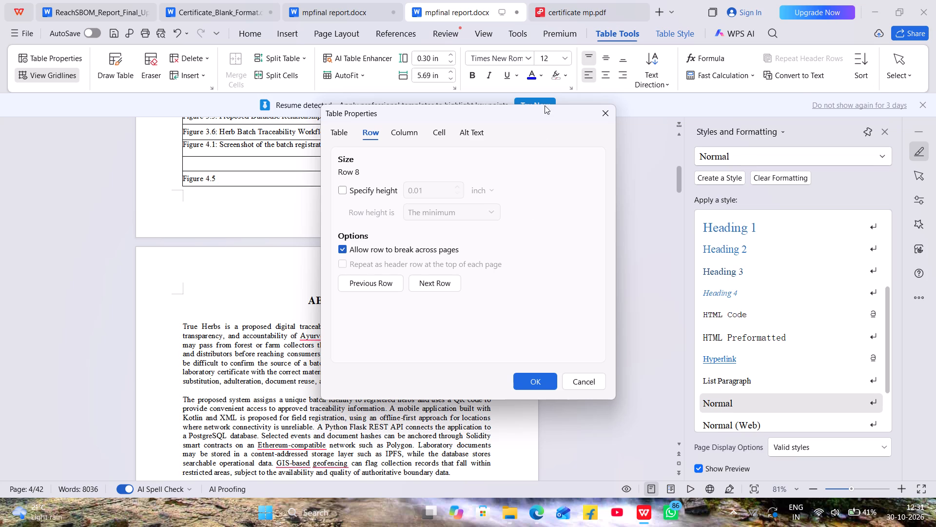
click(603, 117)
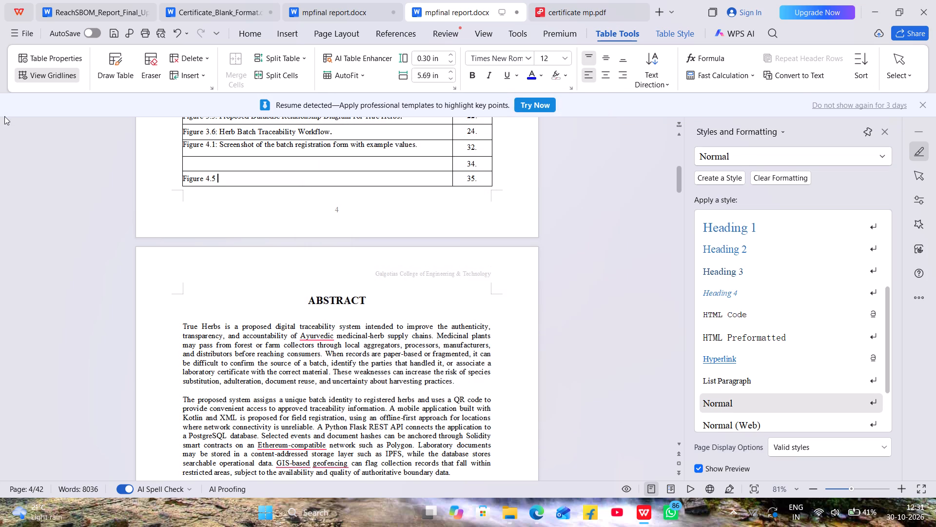
Remove the bold from the Figure 4.2 caption below the batch details screenshot in chapter 4 and copy the caption.
click(229, 167)
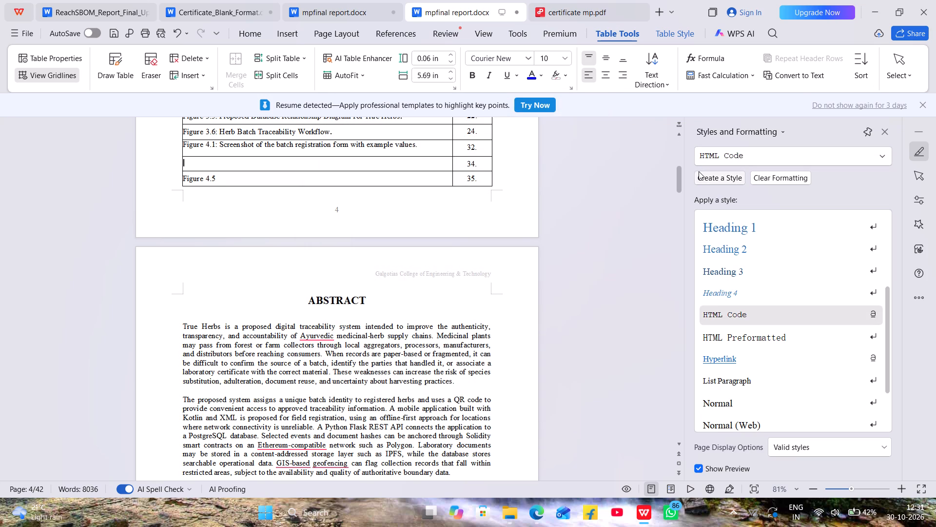
drag(681, 184, 679, 188)
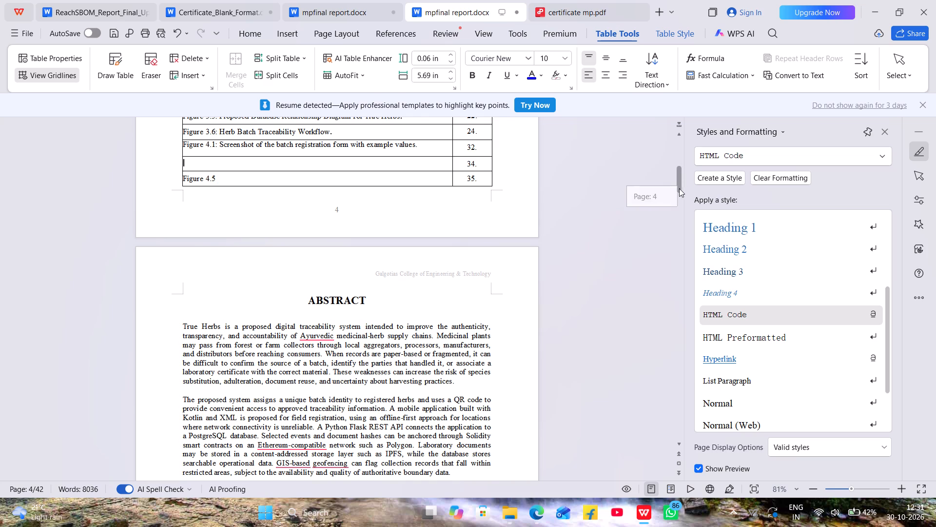
drag(679, 188, 663, 348)
scroll(374, 304, up, 7)
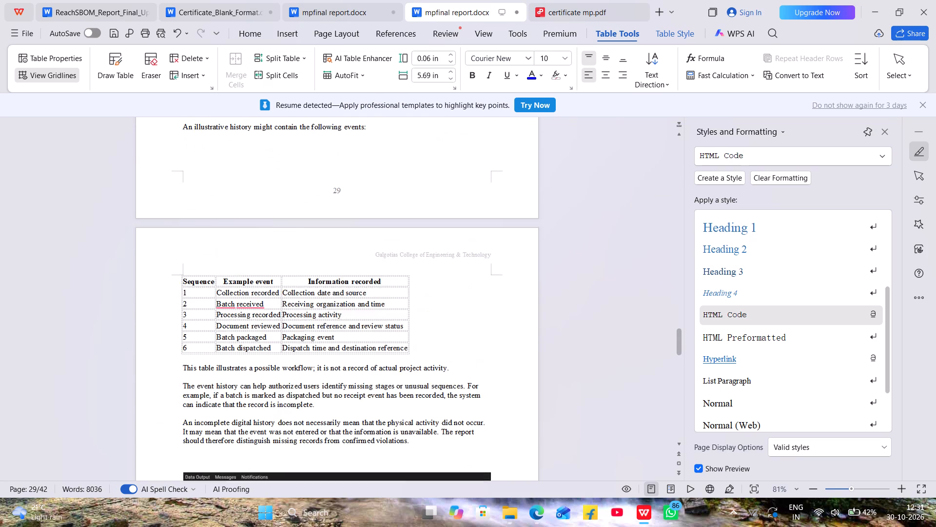
scroll(380, 300, up, 4)
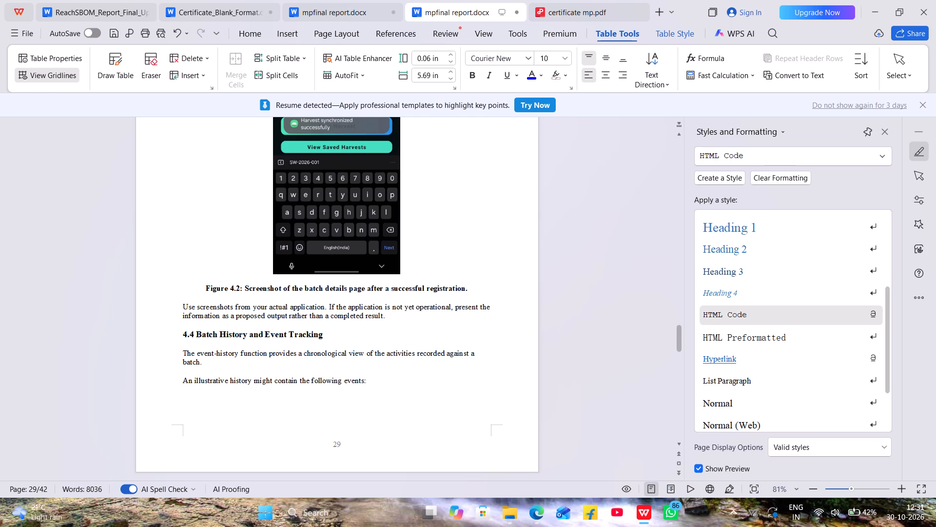
drag(471, 288, 198, 289)
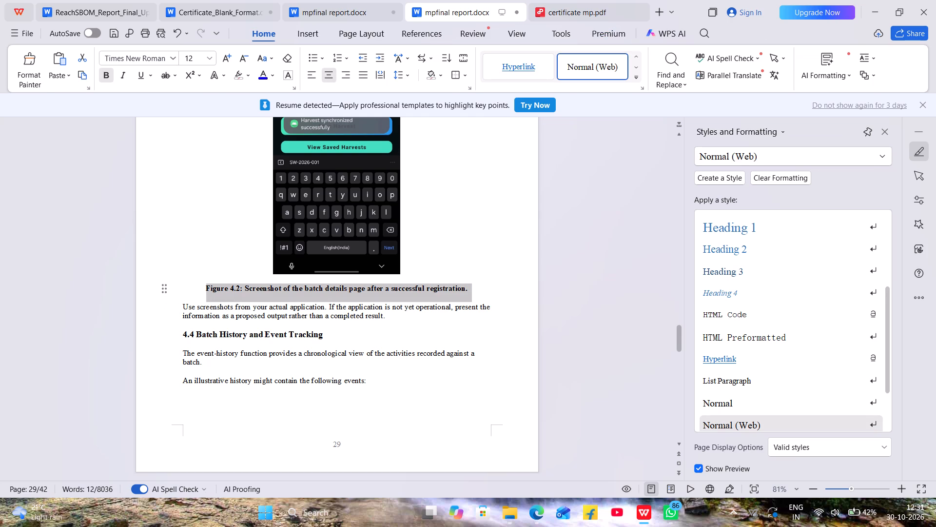
click(111, 80)
key(ctrl+c)
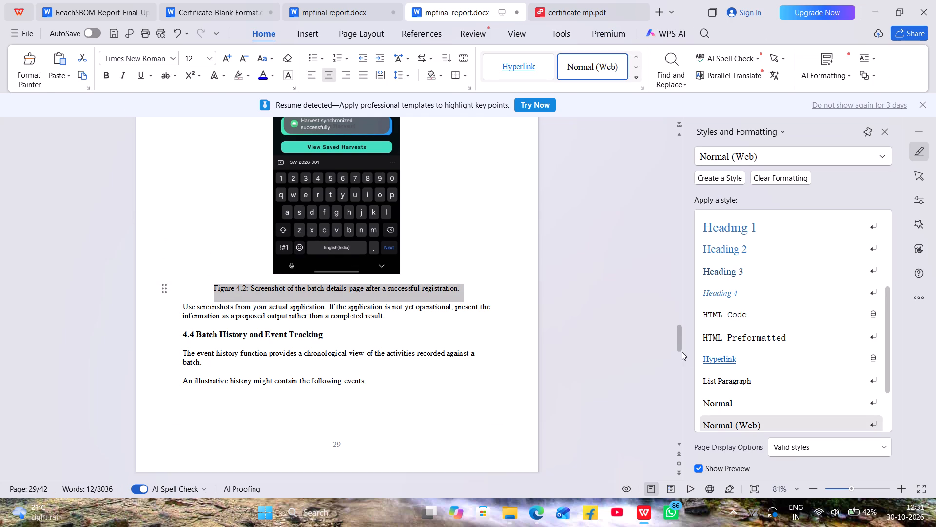
Paste the copied Figure 4.2 caption into the page-34 row of the List of Figures, removing its extra blank line and centring.
drag(678, 345, 648, 184)
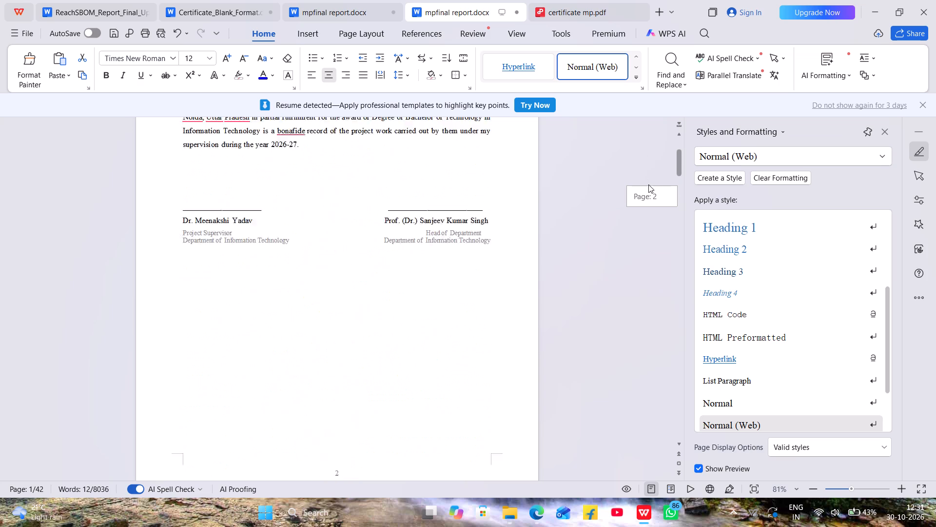
drag(648, 184, 649, 184)
click(188, 256)
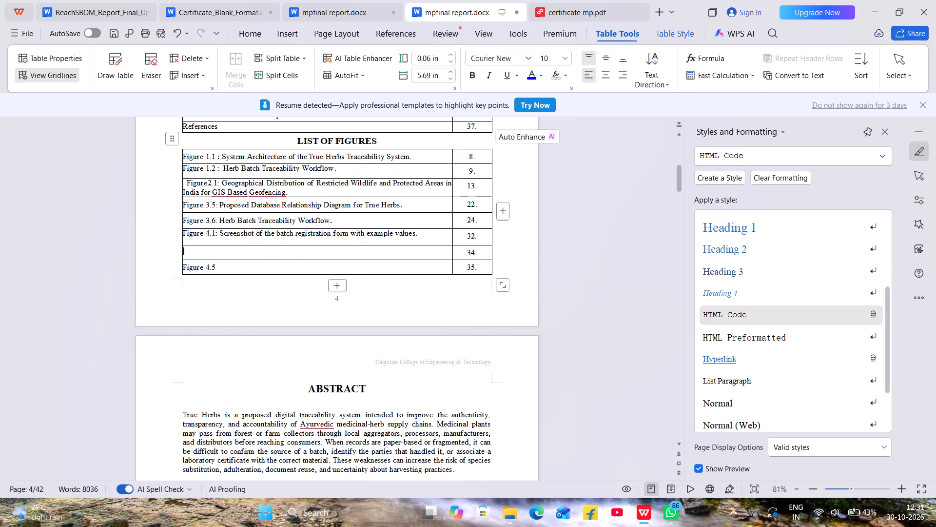
key(ctrl+v)
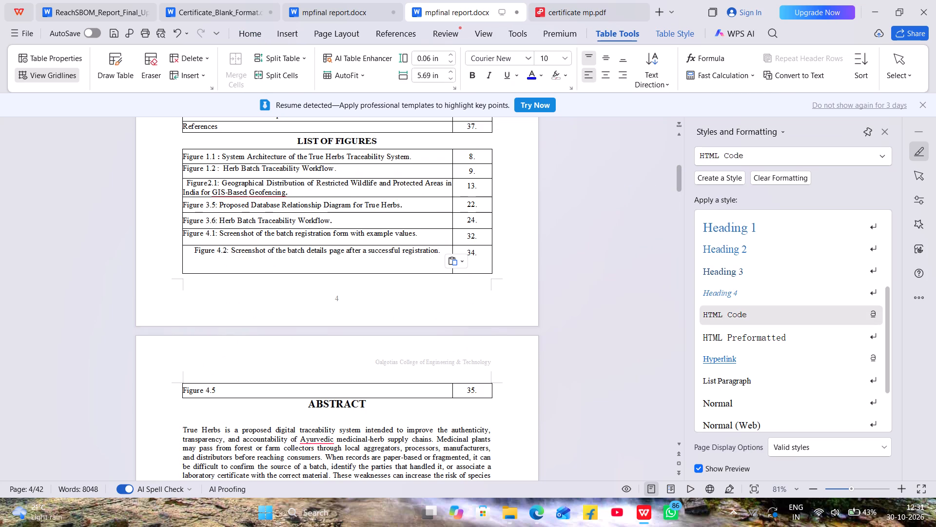
key(BackSpace)
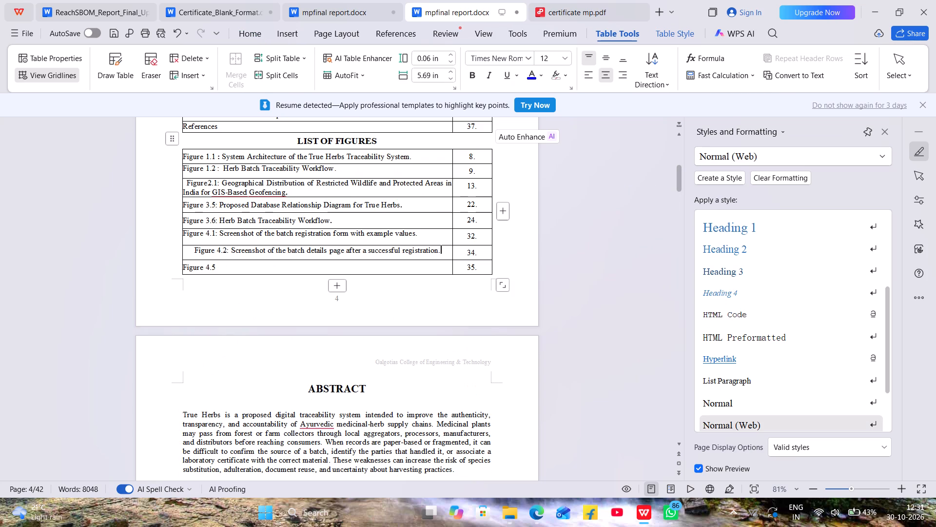
click(193, 251)
key(BackSpace)
Change the Figure 4.5 label in the page-35 row of the List of Figures to "Figure 4.3:".
scroll(361, 314, down, 2)
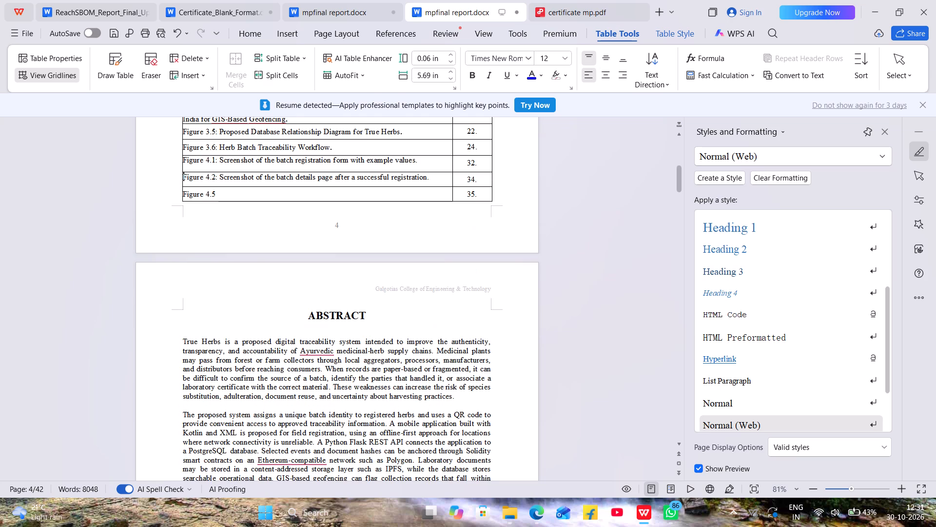
click(680, 183)
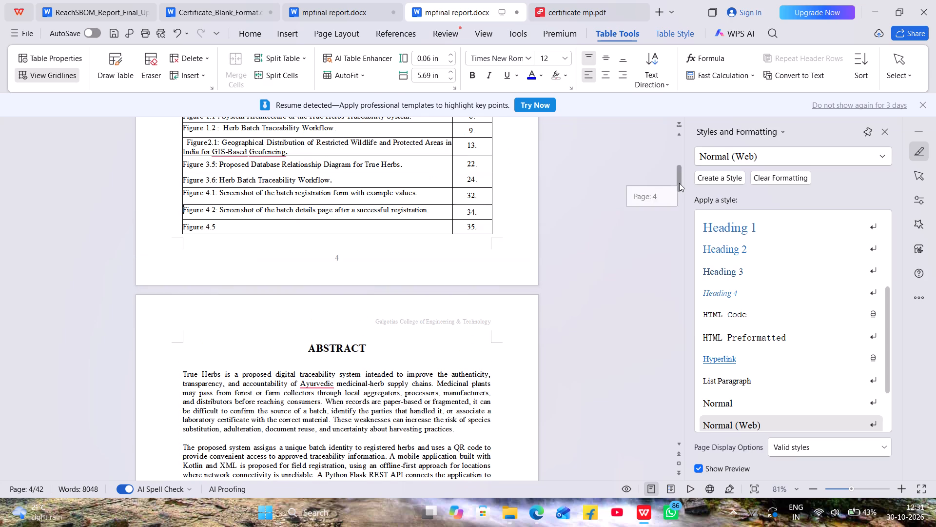
click(222, 229)
key(BackSpace)
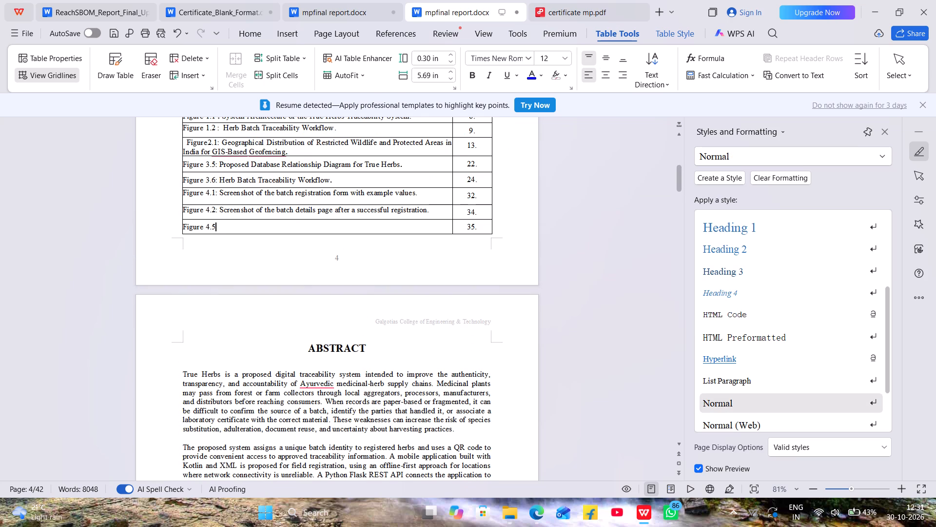
key(BackSpace)
key(3)
key(shift+colon)
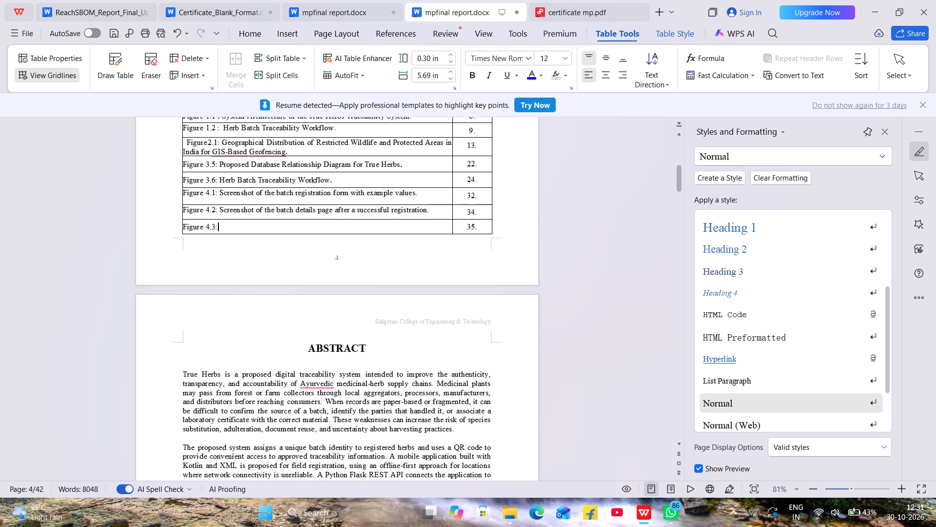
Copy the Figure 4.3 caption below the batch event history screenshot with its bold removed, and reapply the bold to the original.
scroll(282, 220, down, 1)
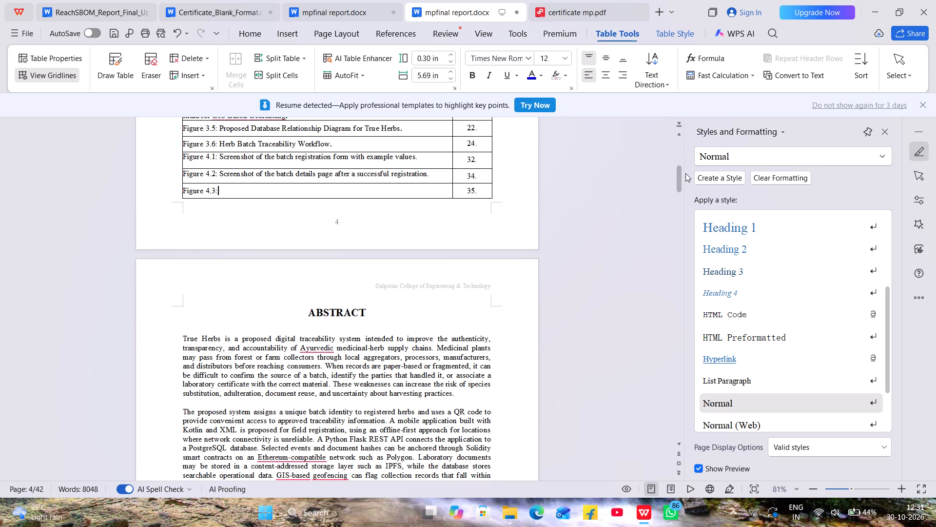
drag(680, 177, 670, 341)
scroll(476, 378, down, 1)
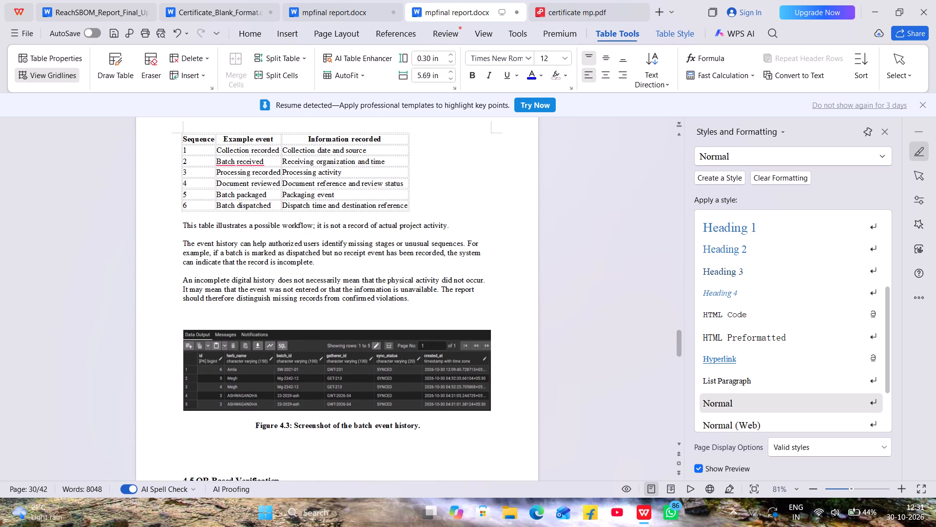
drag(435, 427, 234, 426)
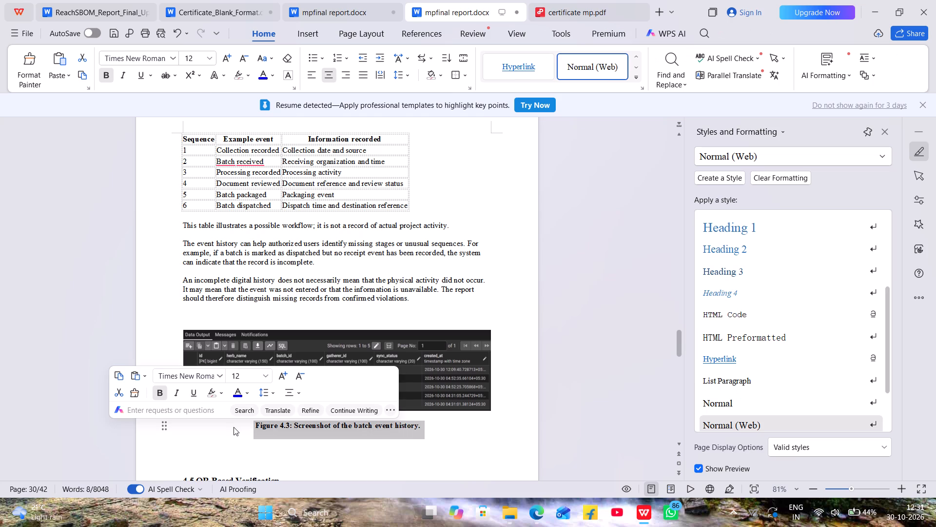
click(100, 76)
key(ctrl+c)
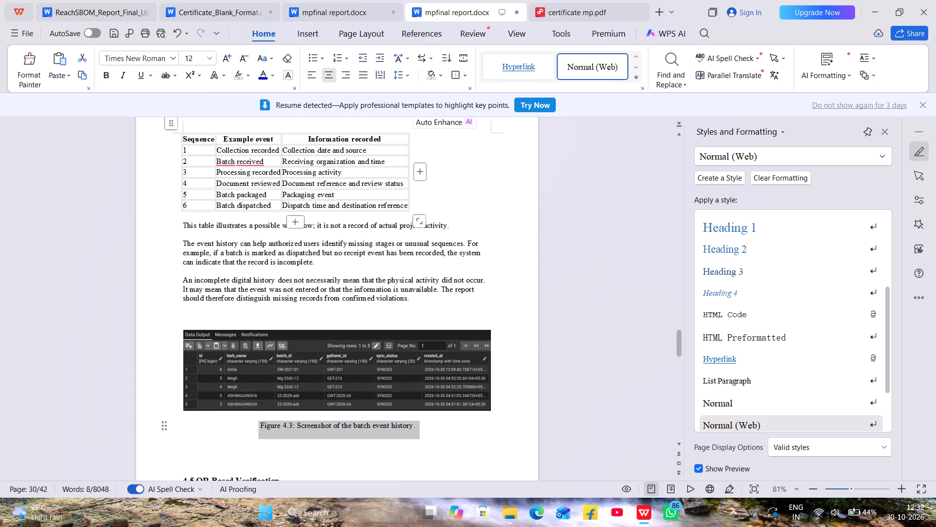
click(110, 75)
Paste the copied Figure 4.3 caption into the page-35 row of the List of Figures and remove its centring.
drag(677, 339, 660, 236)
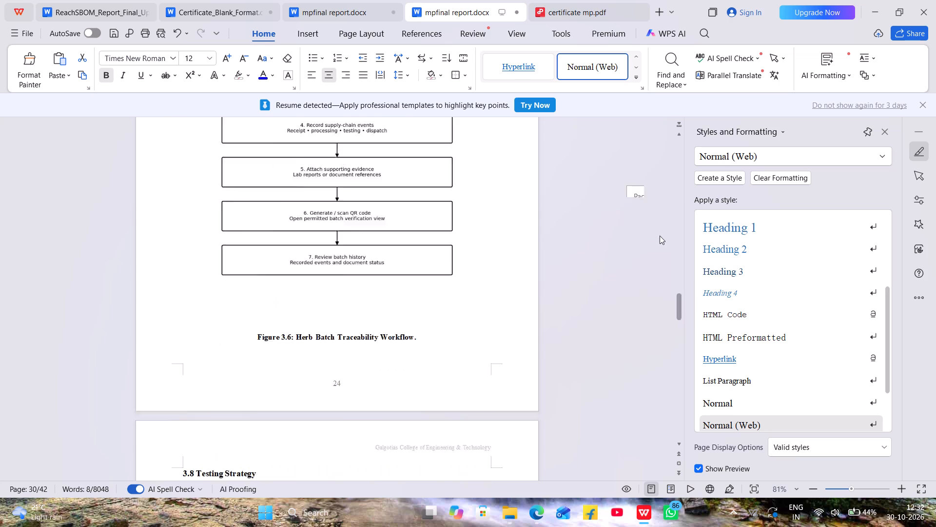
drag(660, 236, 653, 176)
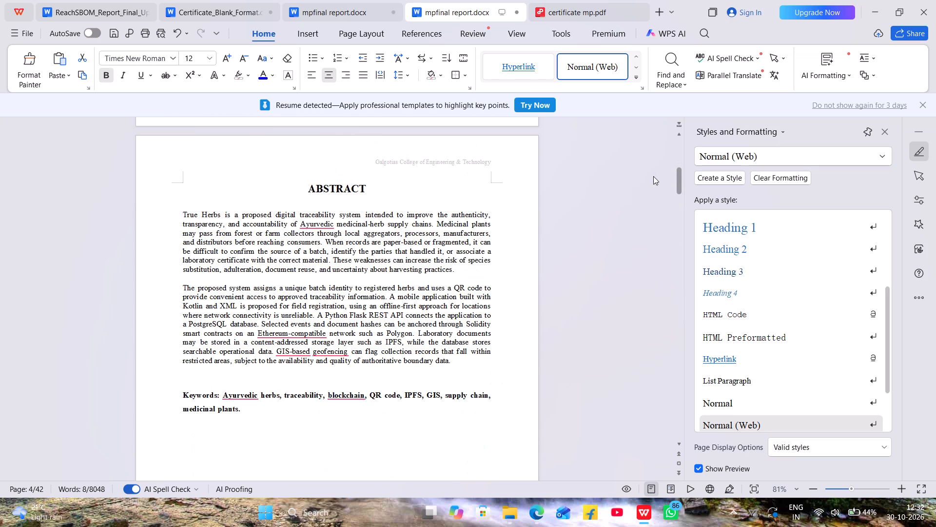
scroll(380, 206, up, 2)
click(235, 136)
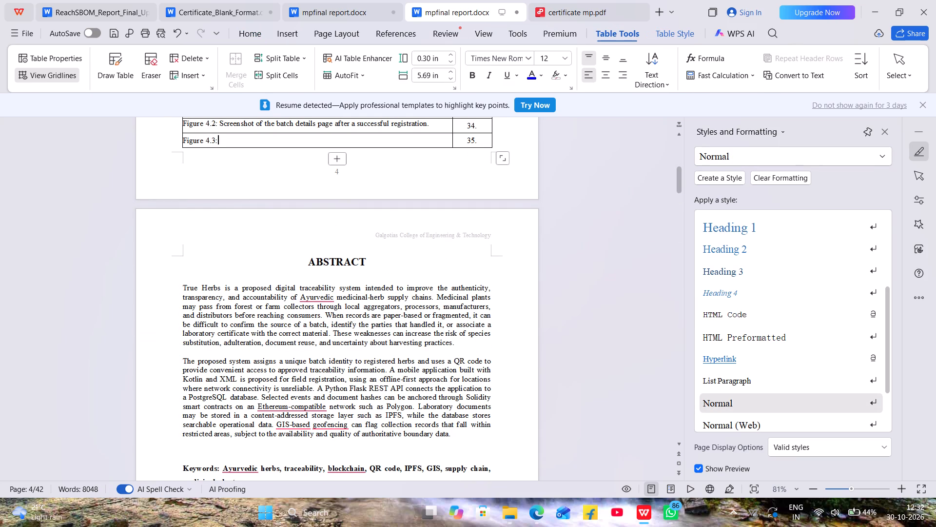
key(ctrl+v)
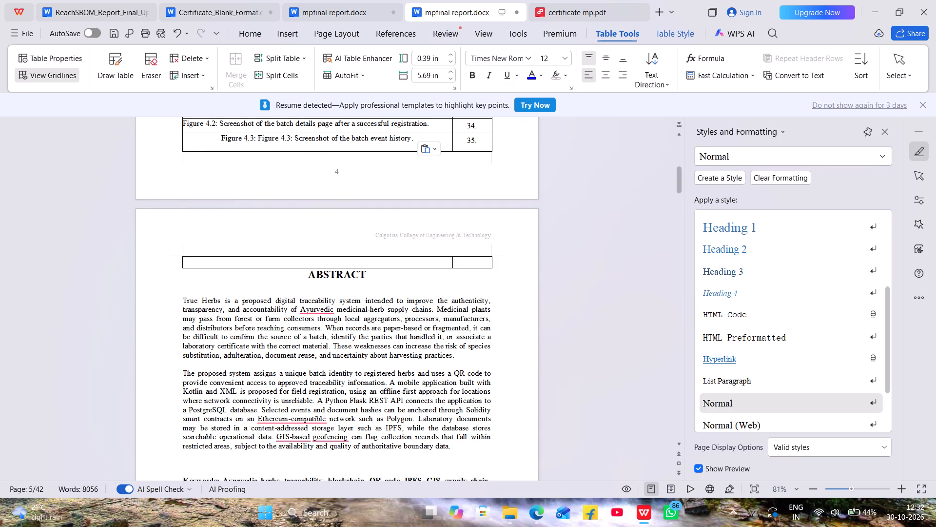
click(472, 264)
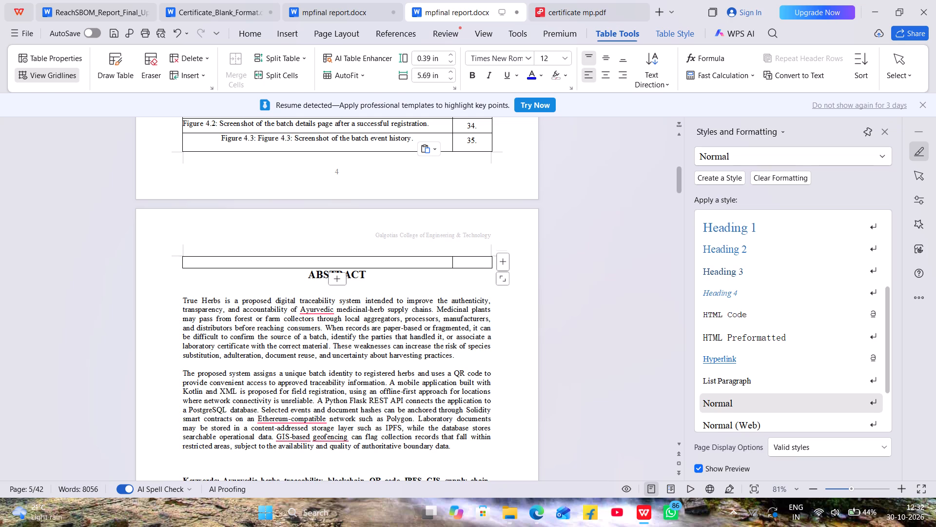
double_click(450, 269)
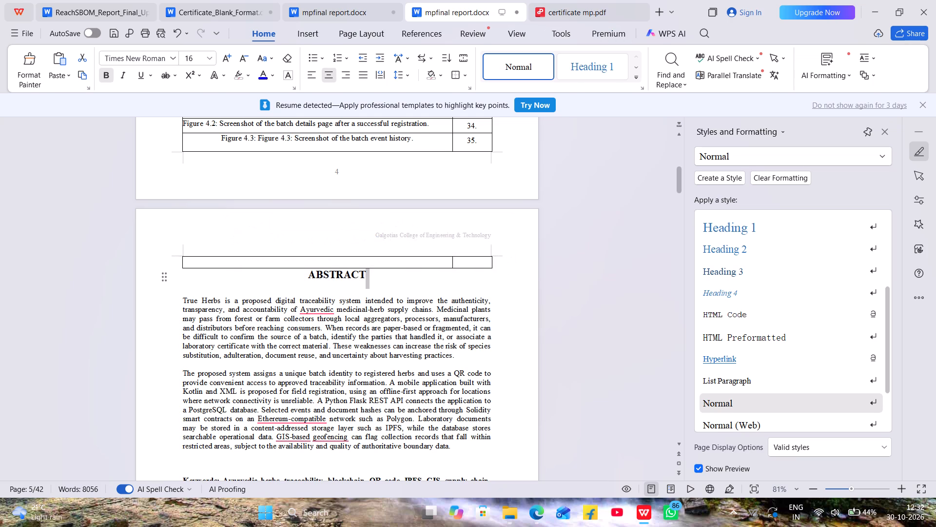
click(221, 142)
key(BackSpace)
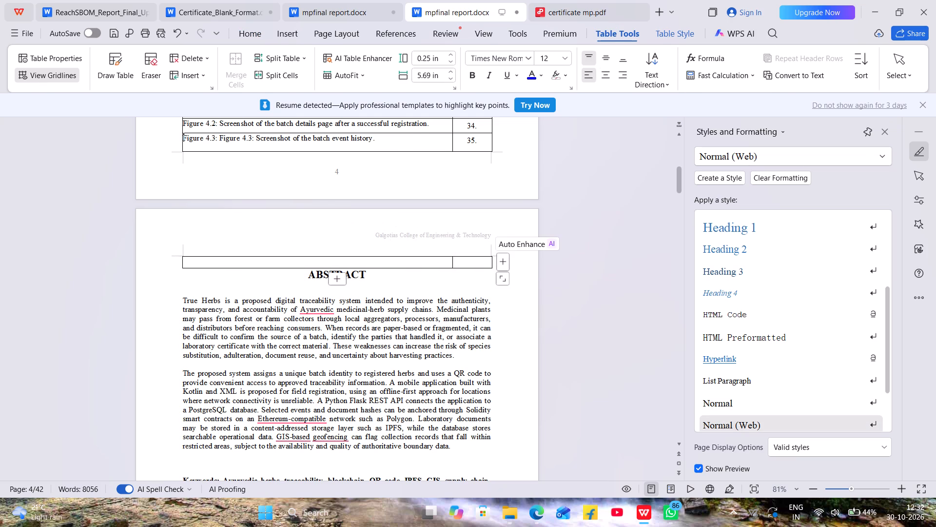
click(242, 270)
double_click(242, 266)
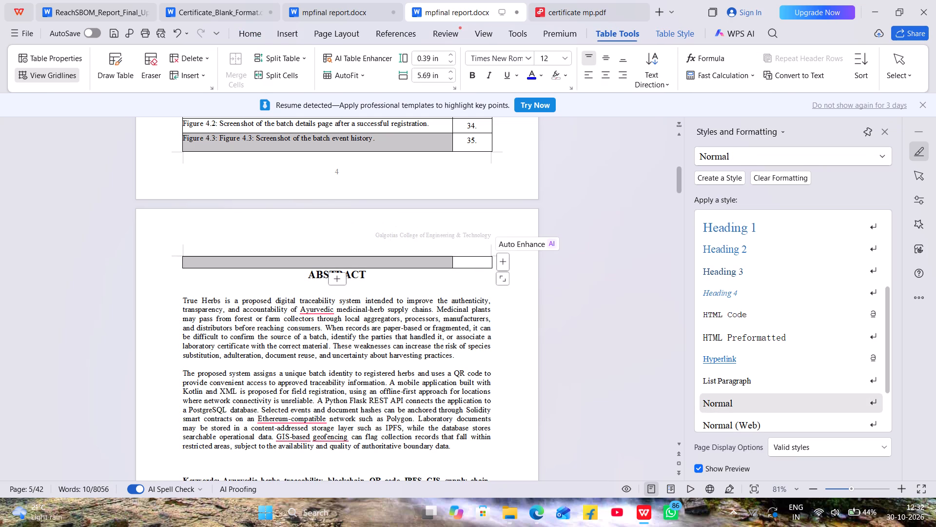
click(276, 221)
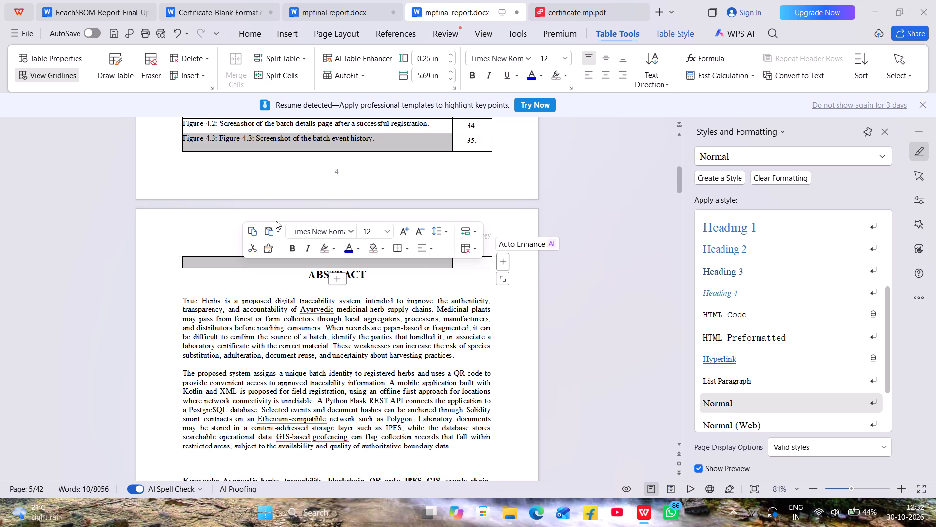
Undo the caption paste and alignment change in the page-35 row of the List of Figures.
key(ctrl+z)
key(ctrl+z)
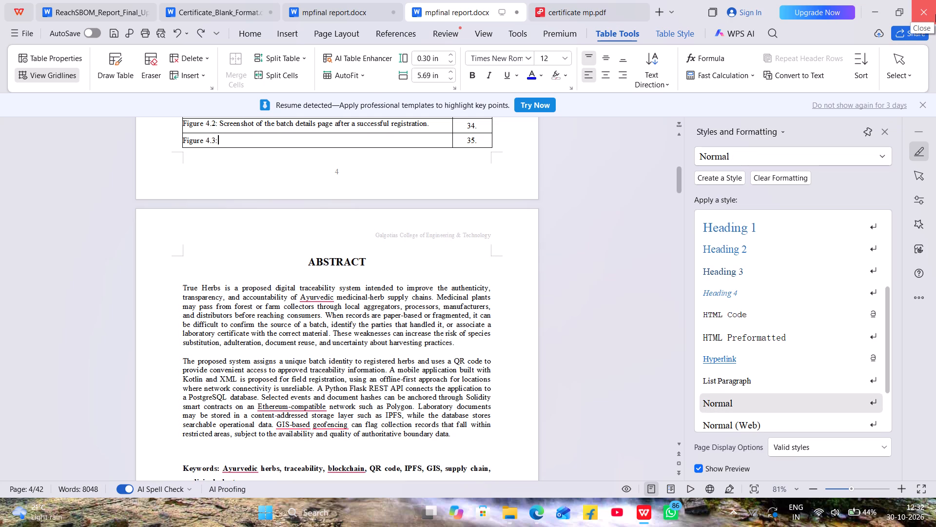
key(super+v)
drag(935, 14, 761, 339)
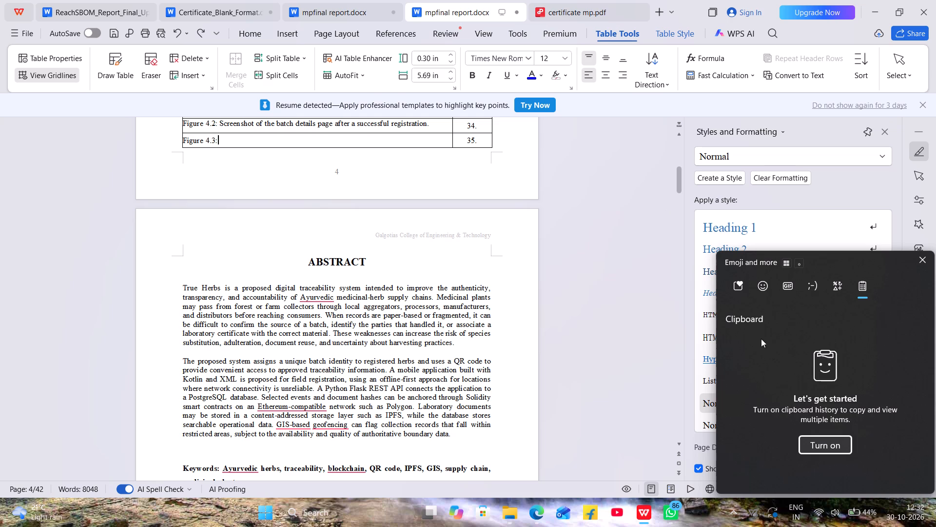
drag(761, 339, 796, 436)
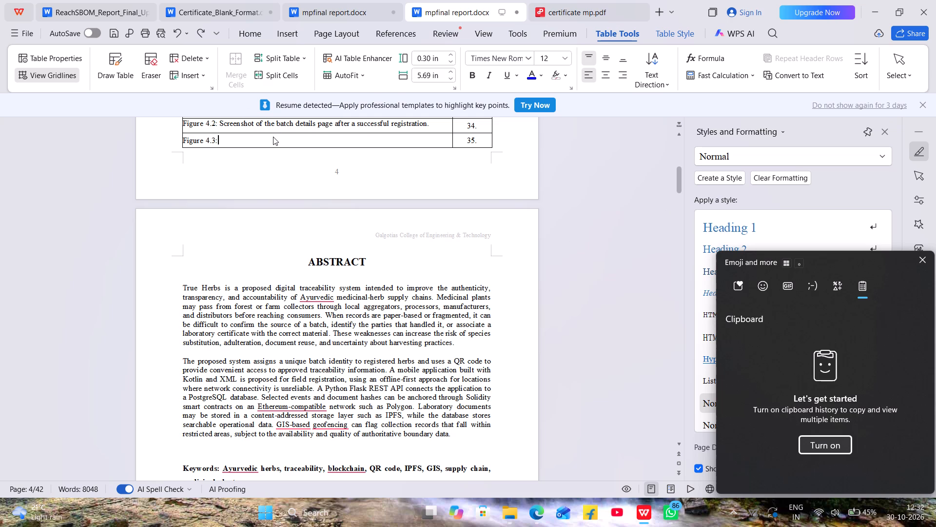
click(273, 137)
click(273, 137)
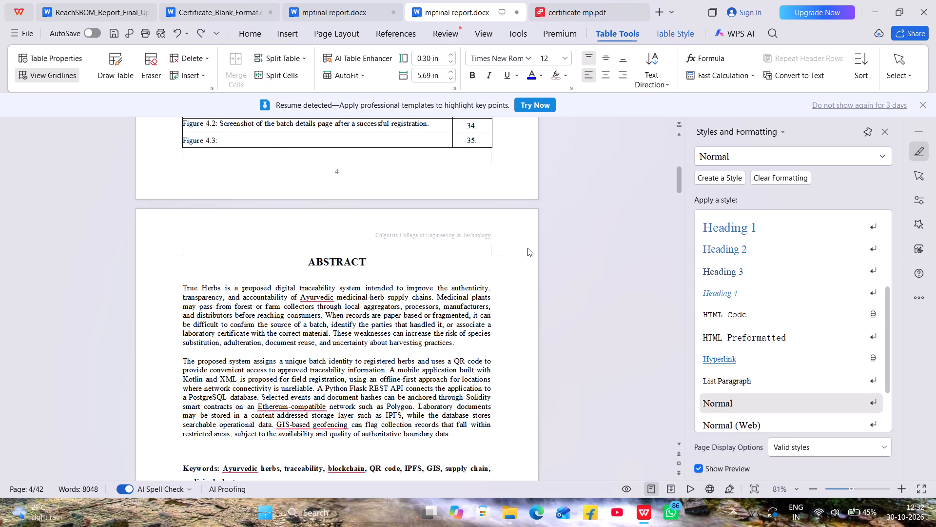
Complete the Figure 4.3 entry in the page-35 row of the List of Figures with "Screenshot of the batch event history".
drag(677, 187, 680, 282)
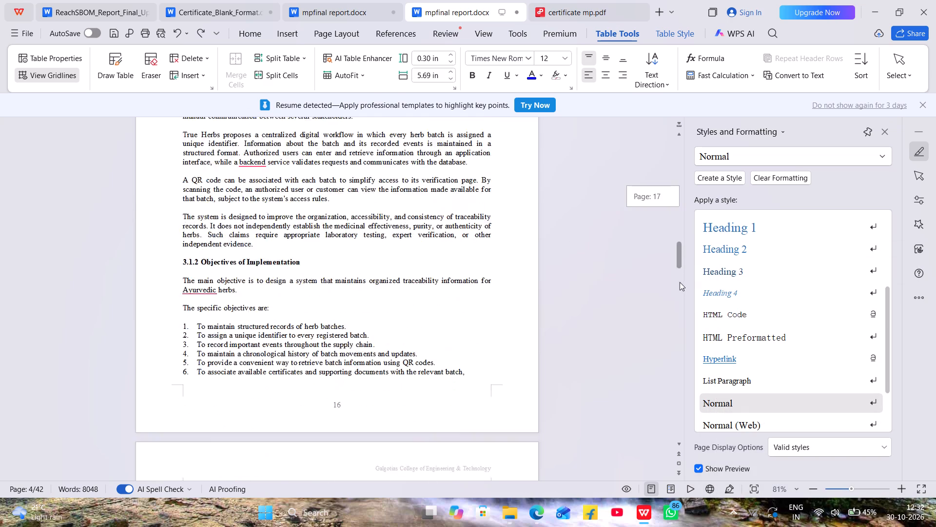
drag(680, 282, 669, 346)
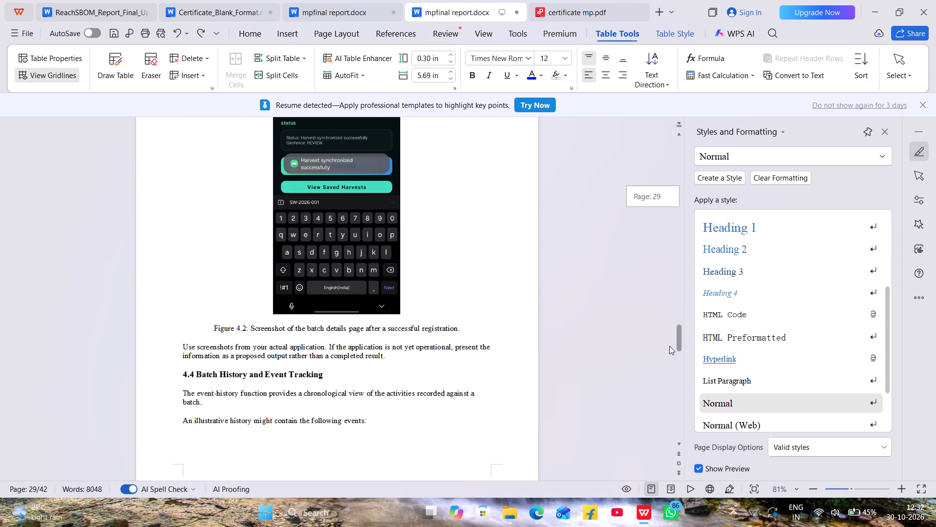
drag(669, 346, 669, 351)
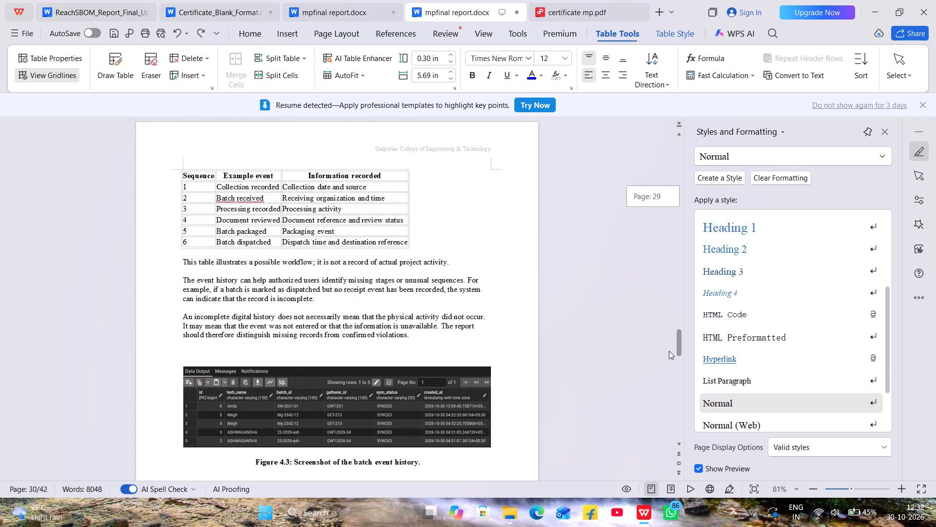
drag(669, 351, 669, 352)
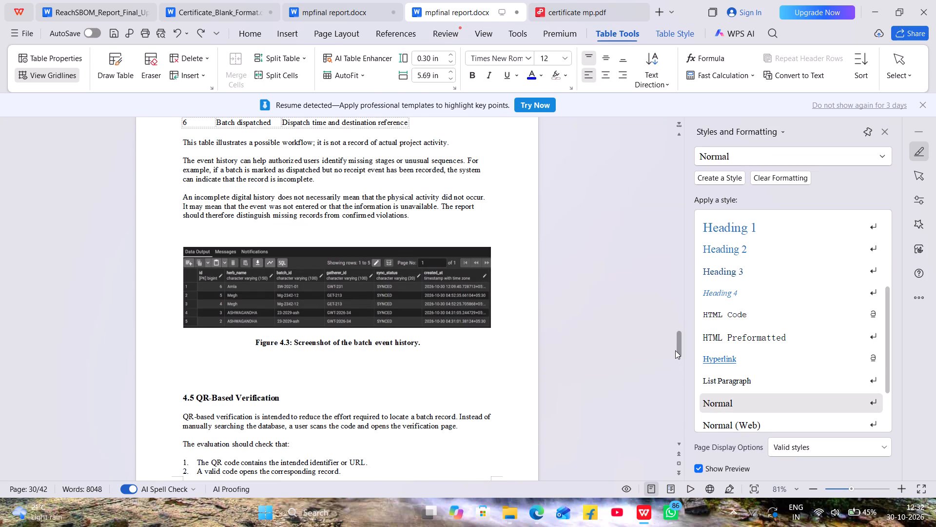
drag(675, 350, 666, 144)
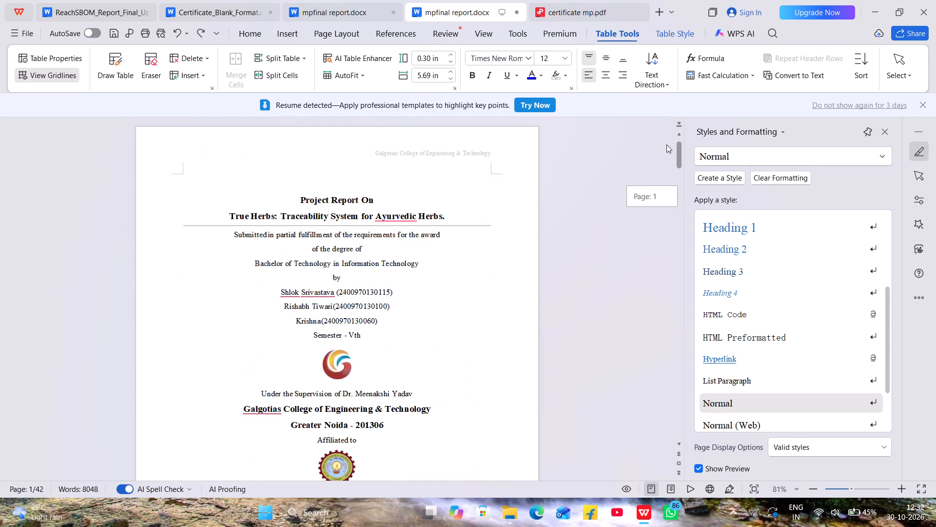
drag(666, 144, 669, 184)
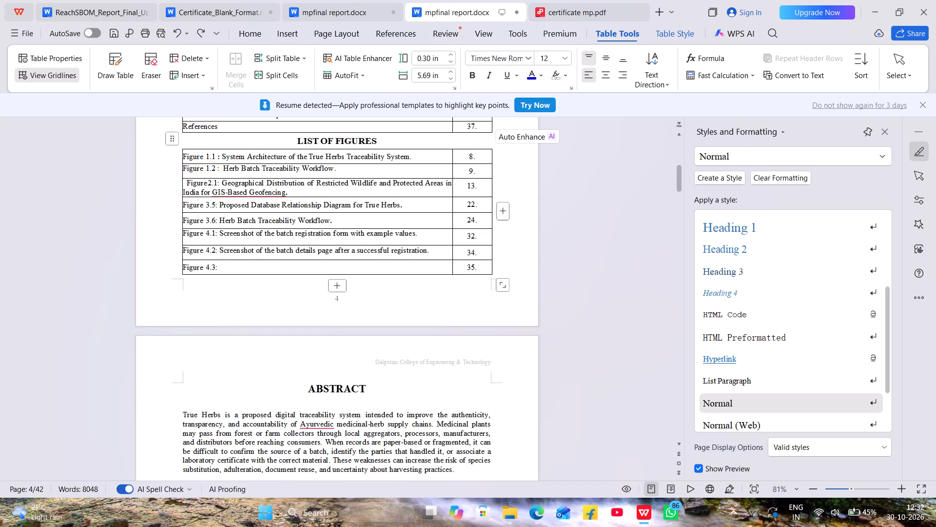
click(233, 263)
key(space)
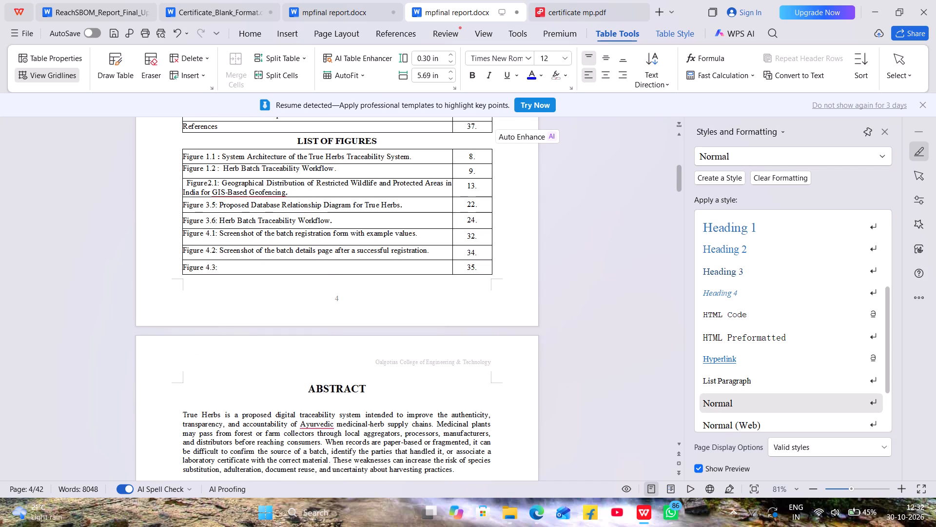
text(Scree)
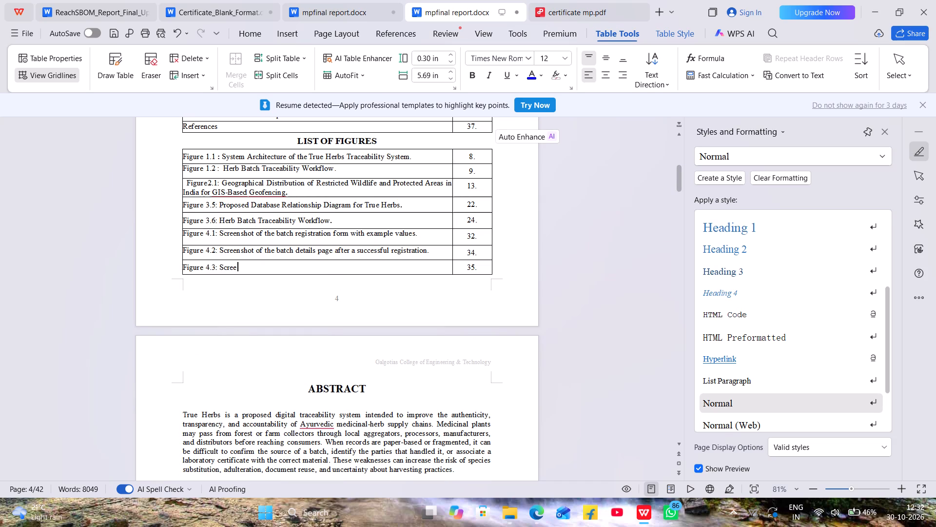
text(nshot of the batch event history)
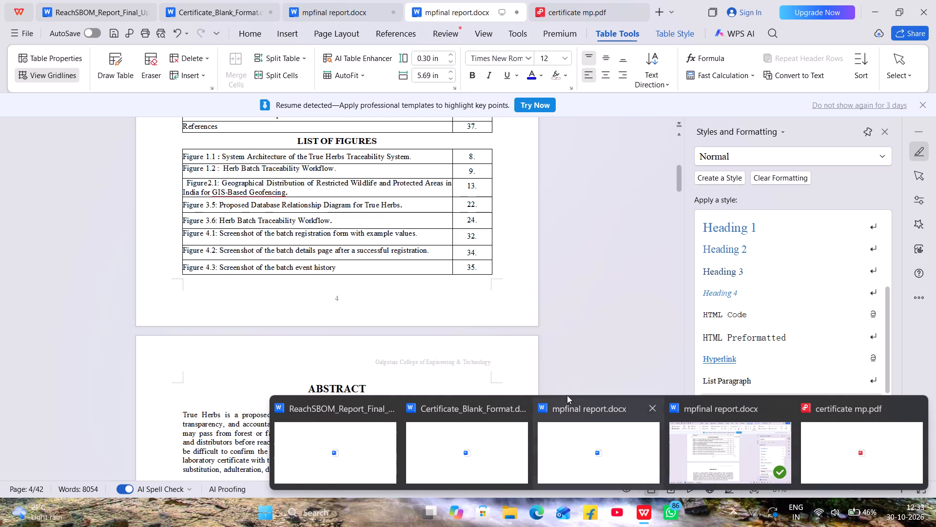
click(376, 291)
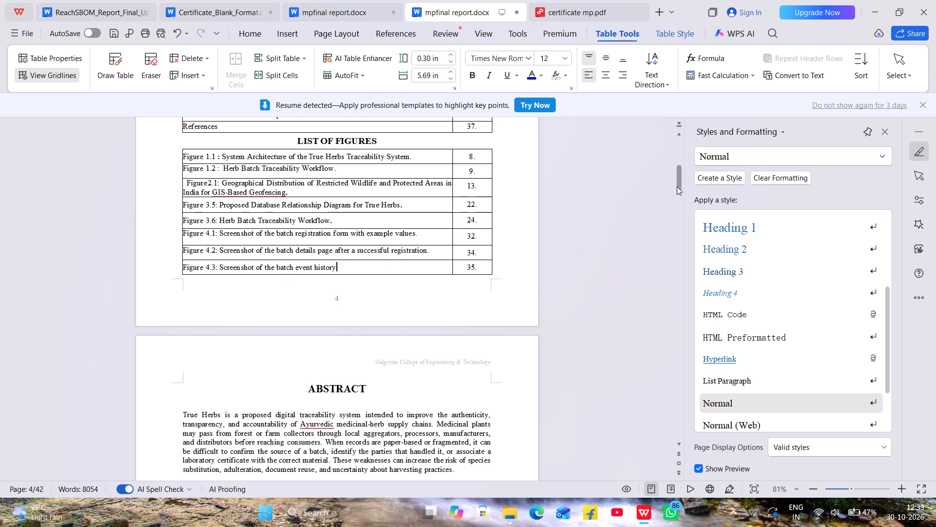
Make the Figure 4.2 caption below the batch details screenshot in chapter 4 bold.
scroll(497, 234, up, 2)
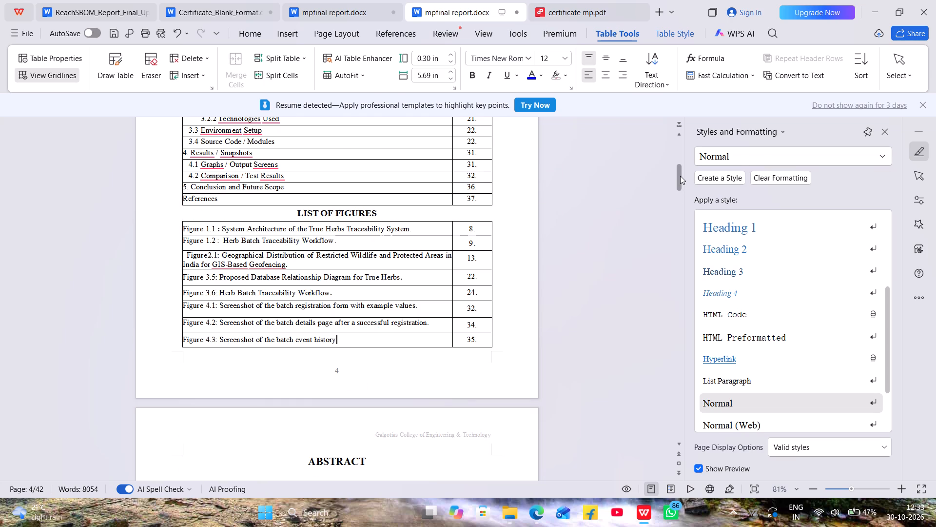
drag(681, 176, 728, 334)
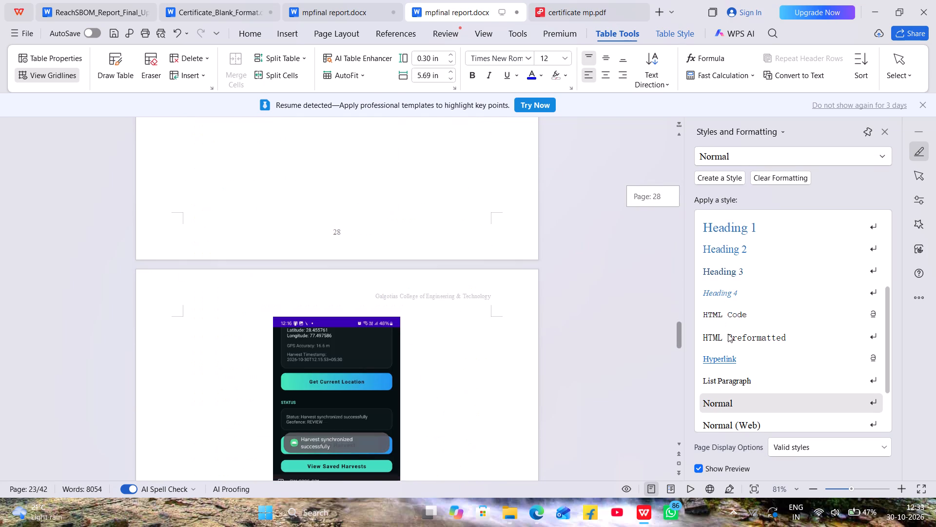
drag(728, 334, 728, 337)
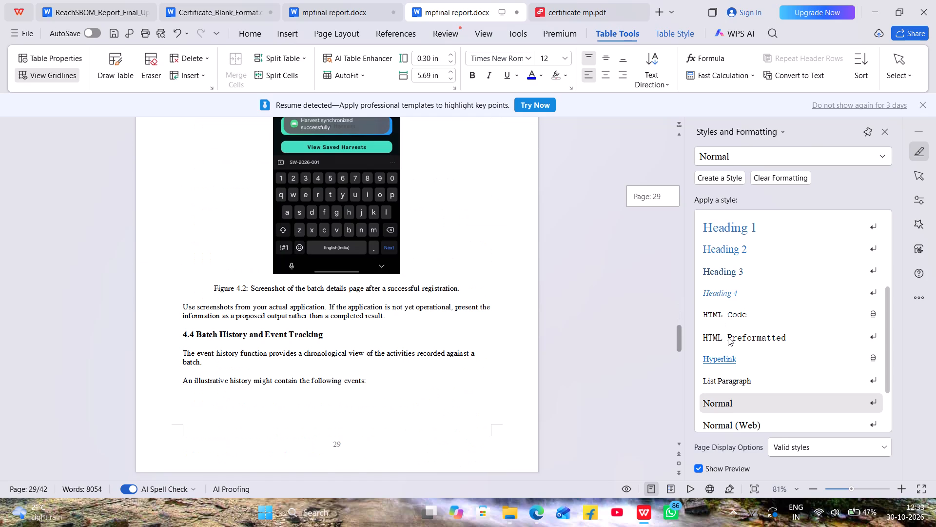
drag(728, 337, 730, 346)
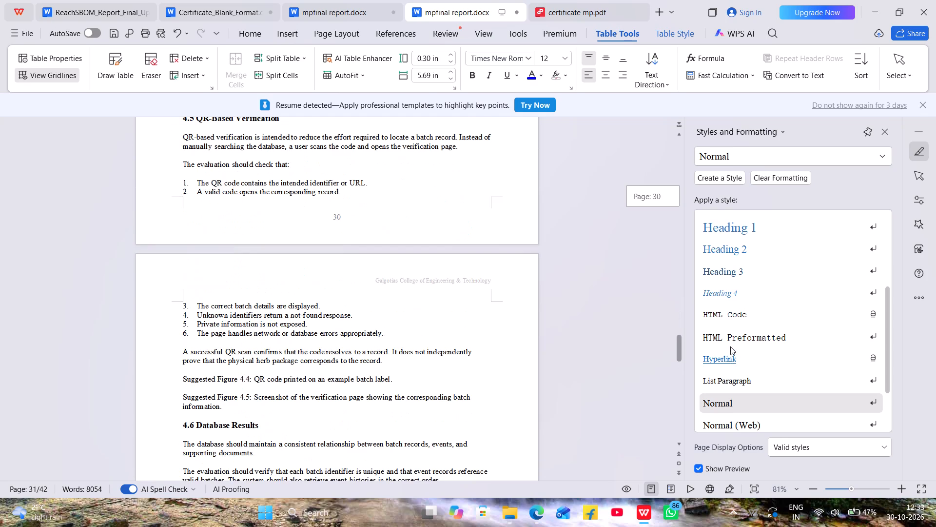
drag(730, 346, 730, 336)
drag(470, 412, 217, 442)
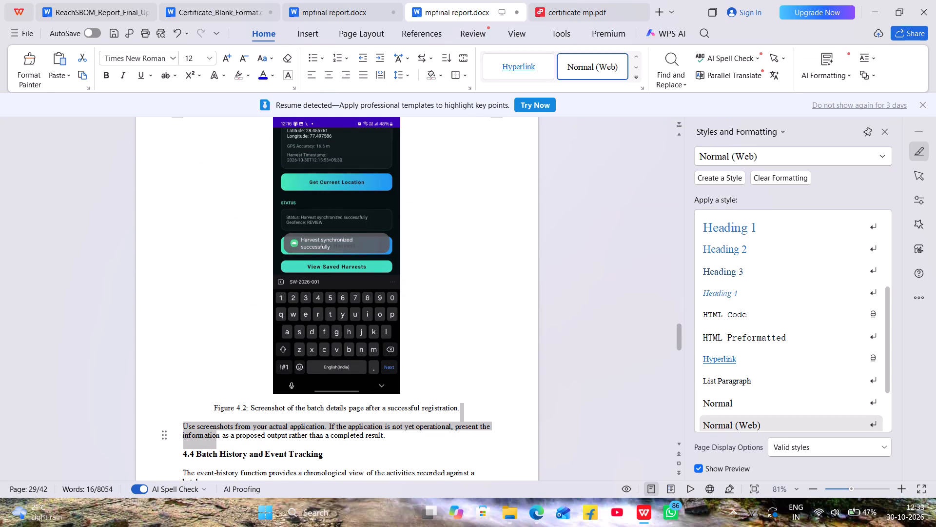
drag(217, 442, 211, 414)
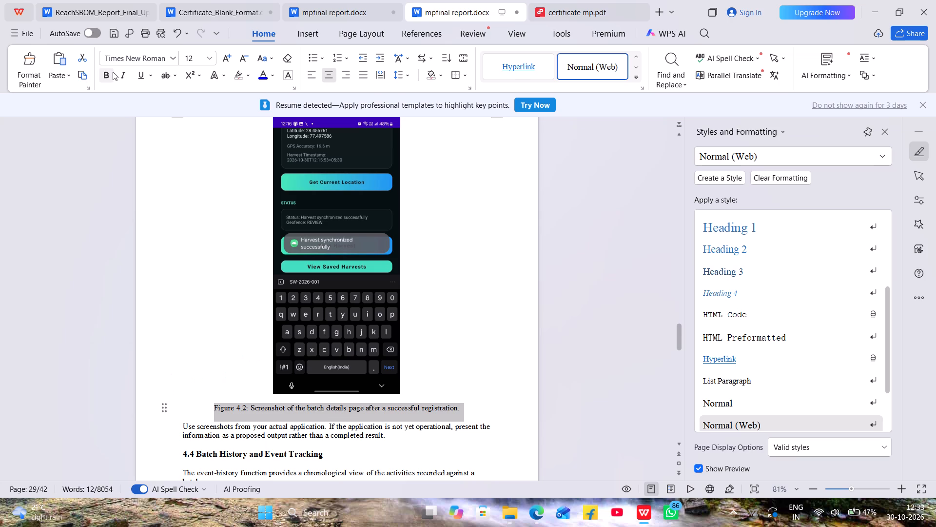
click(113, 72)
Set the page number of the Figure 4.1 entry in the List of Figures to 28.
drag(680, 329, 639, 231)
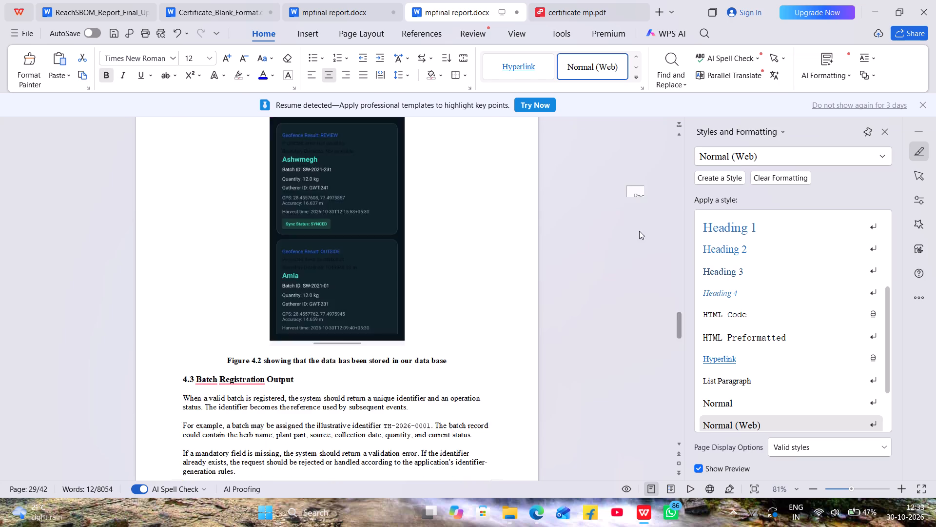
drag(639, 231, 620, 152)
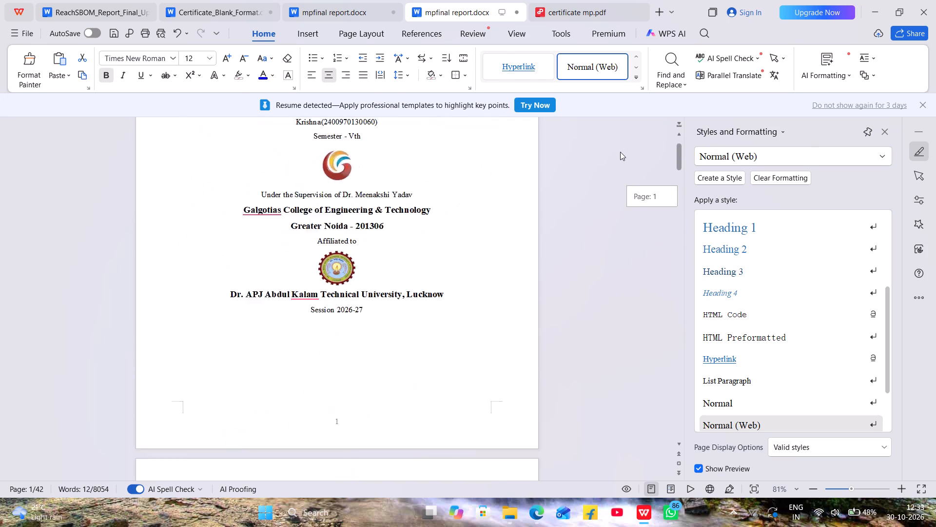
drag(620, 152, 630, 174)
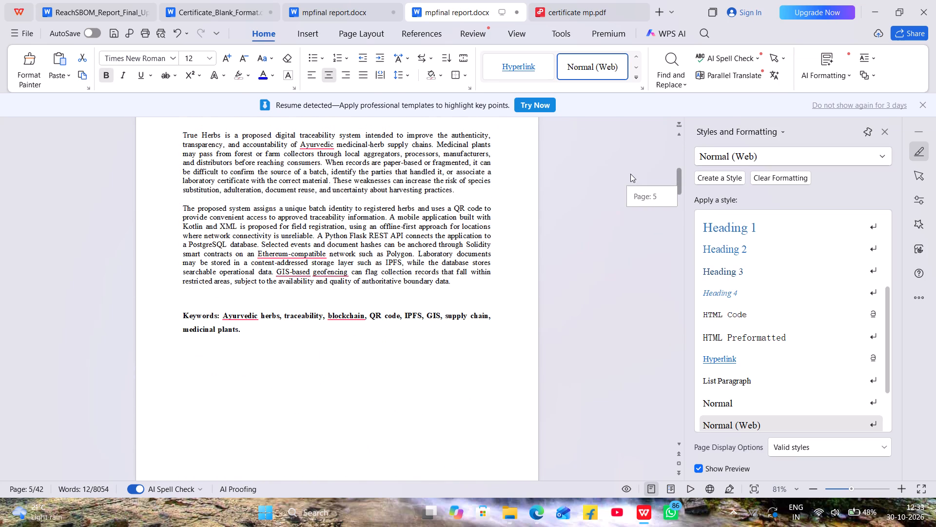
drag(630, 174, 642, 193)
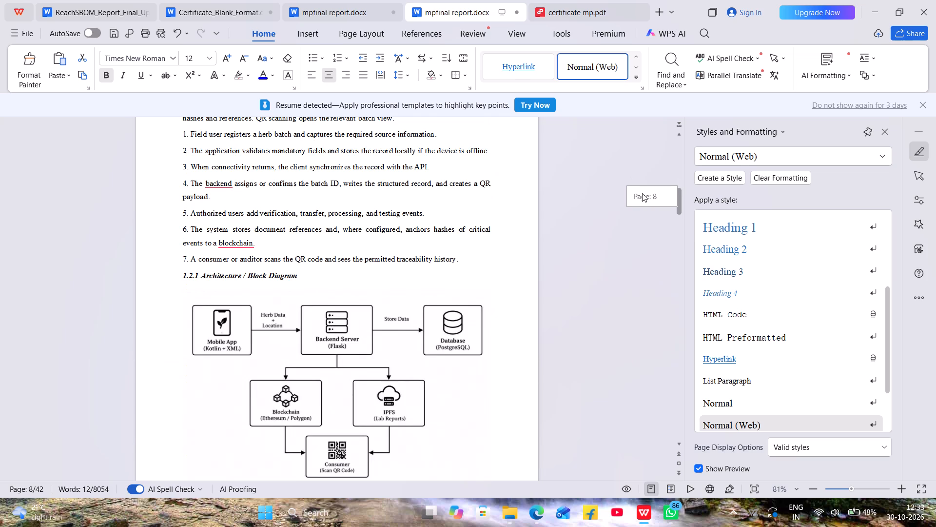
drag(642, 193, 640, 182)
scroll(420, 260, up, 9)
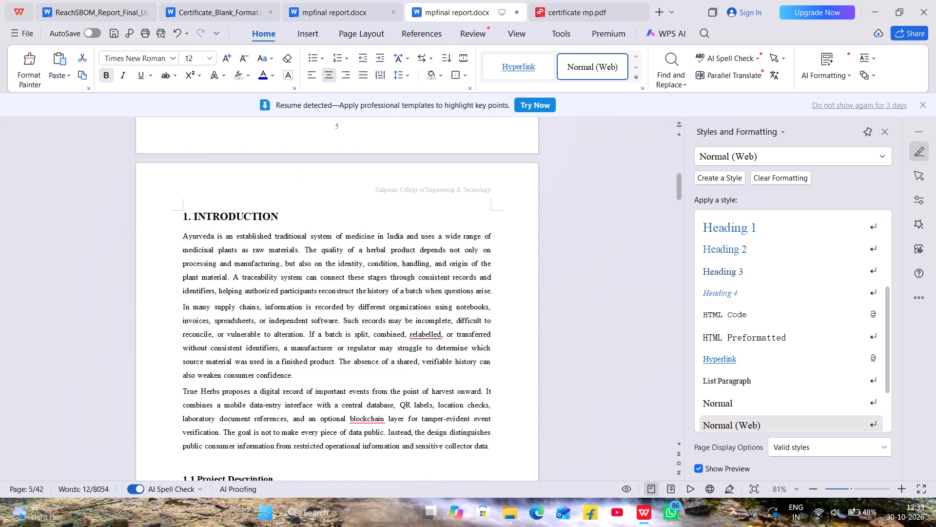
scroll(451, 245, up, 19)
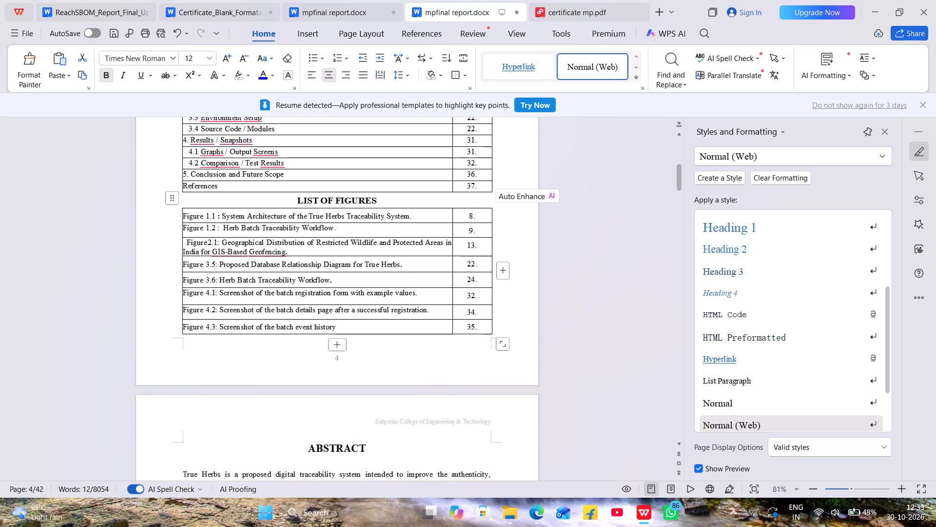
click(475, 297)
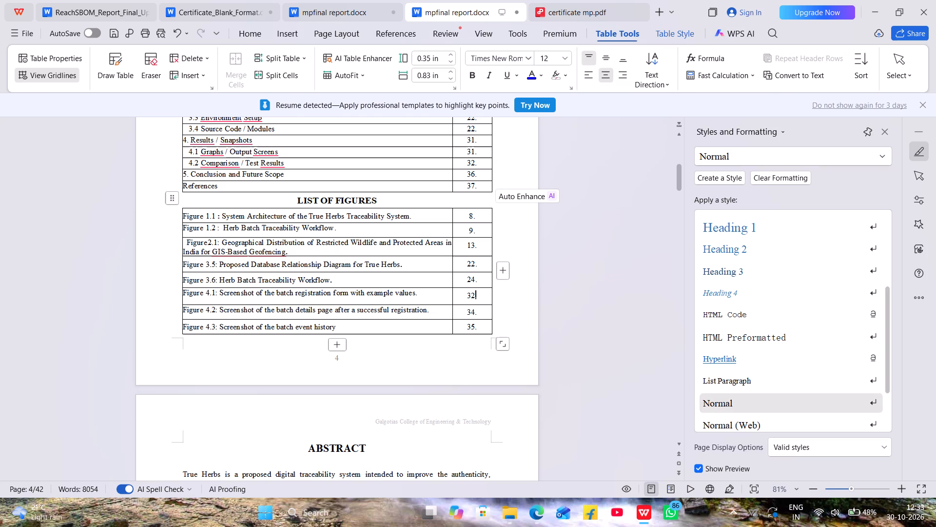
key(BackSpace)
key(BackSpace)
key(2)
key(8)
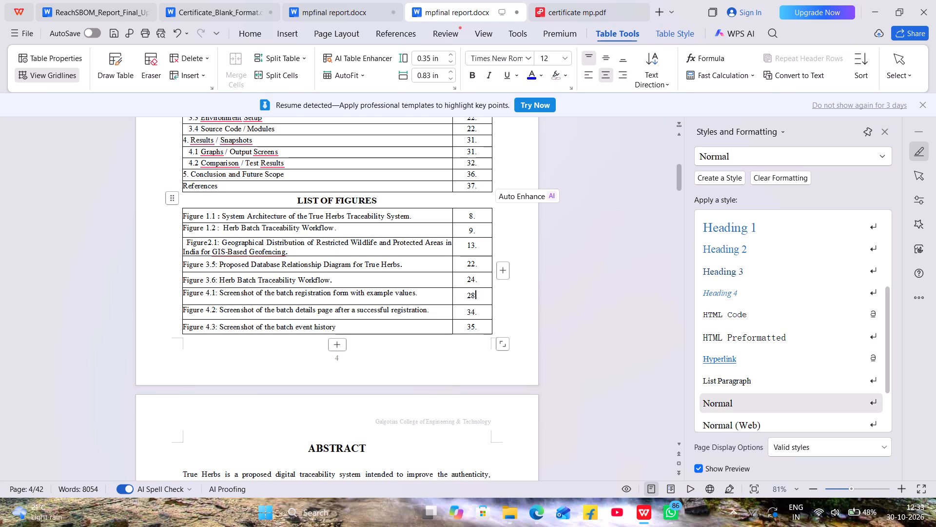
Set the page number of the Figure 4.2 entry in the List of Figures to 29.
click(475, 315)
key(BackSpace)
key(BackSpace)
key(2)
key(9)
Set the page number of the Figure 4.3 entry in the List of Figures to 30.
click(473, 326)
key(BackSpace)
key(BackSpace)
key(3)
key(0)
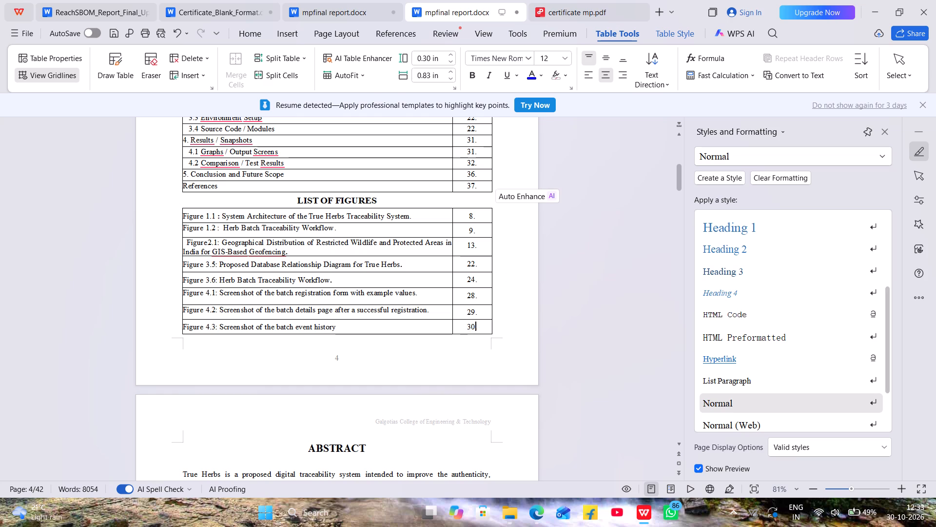
scroll(509, 306, up, 3)
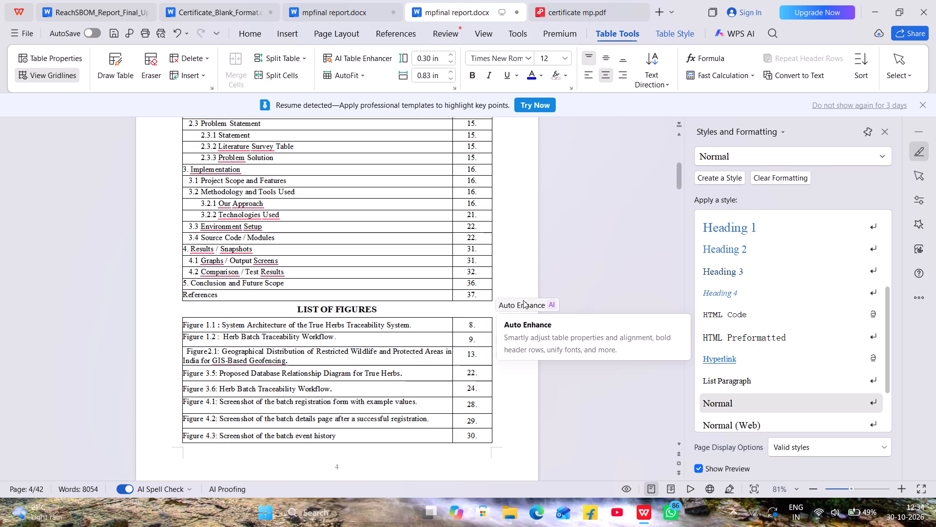
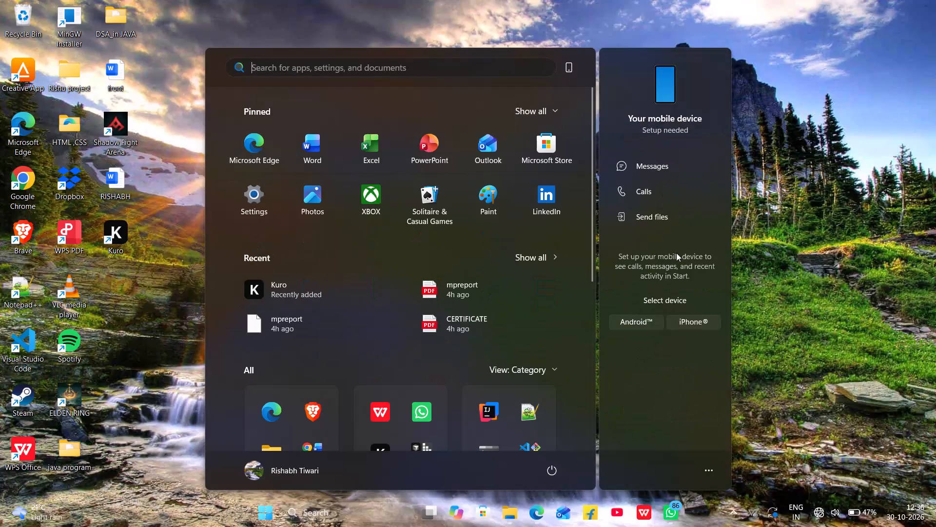
Open the computer's power options from the Windows desktop.
click(553, 467)
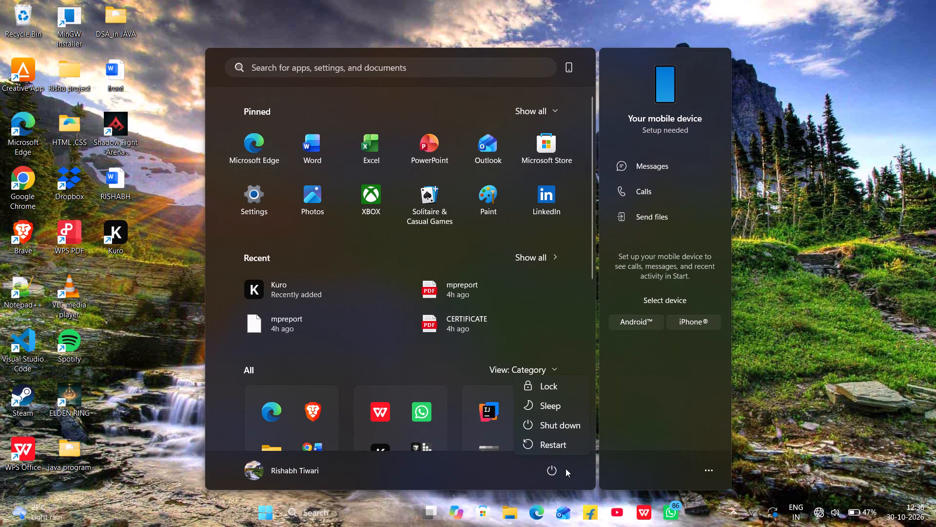